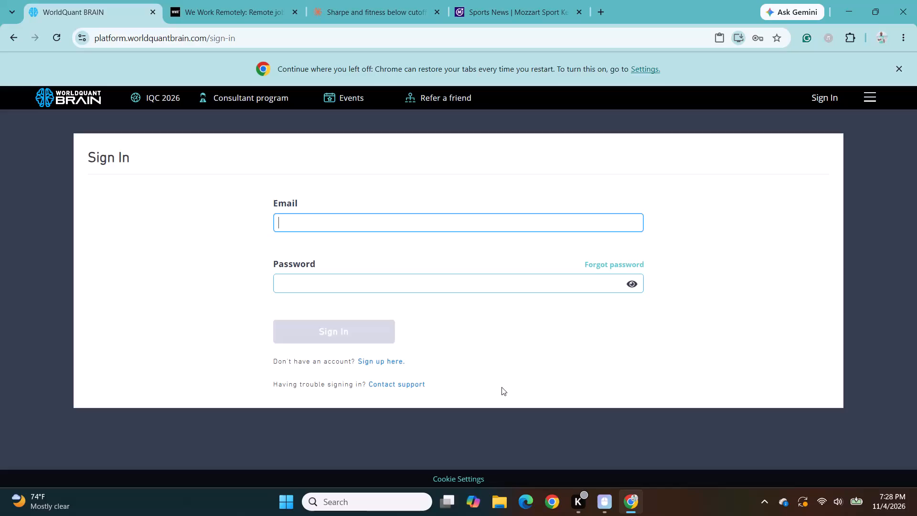
Sign in to the WorldQuant BRAIN platform.
left_click(358, 330)
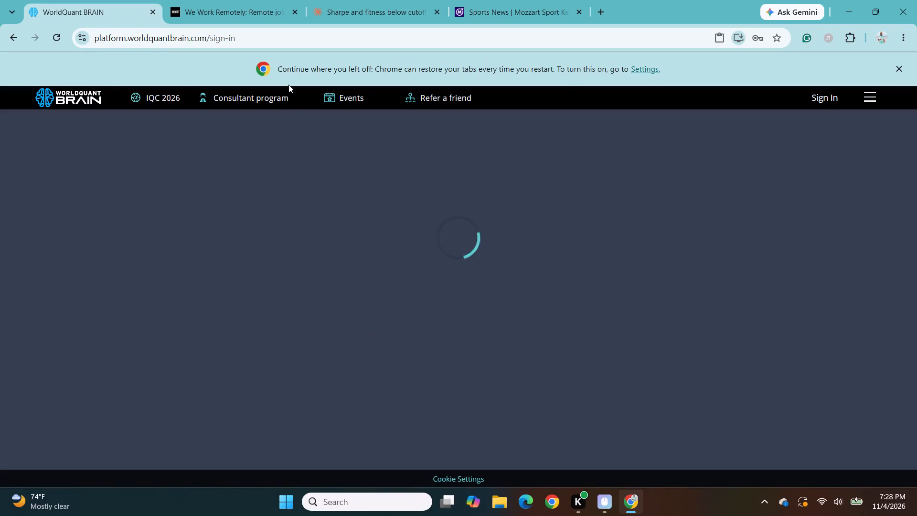
Switch to the Mozzart Sport site, browse the homepage's top news and open the article on the Migori Stadium renovation.
left_click(496, 8)
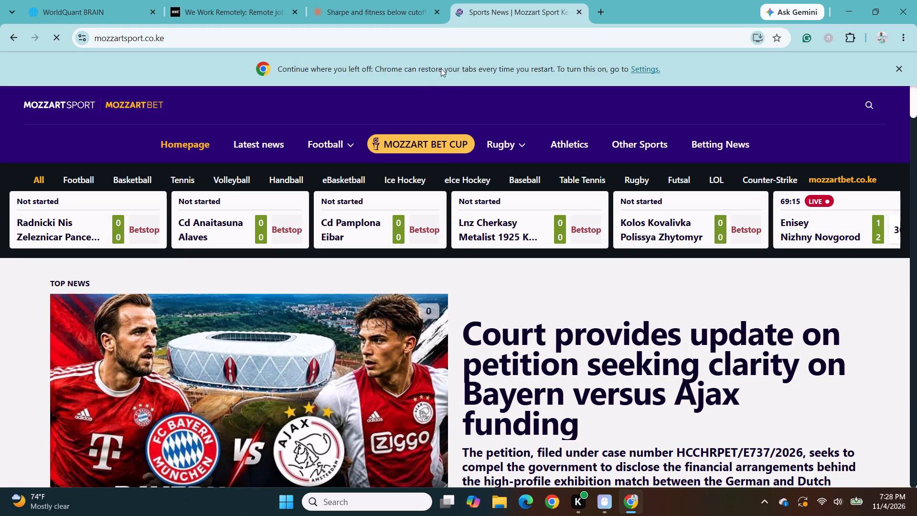
scroll(340, 342, "down", 1)
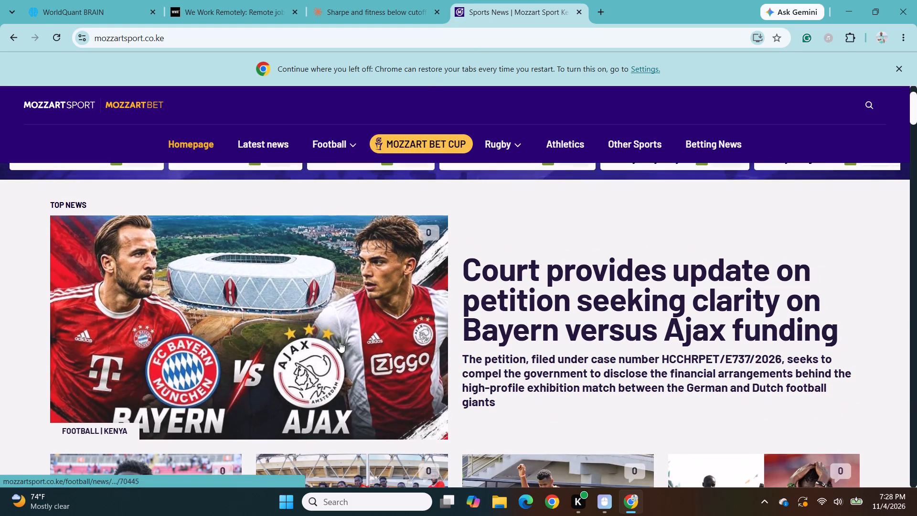
scroll(340, 342, "down", 2)
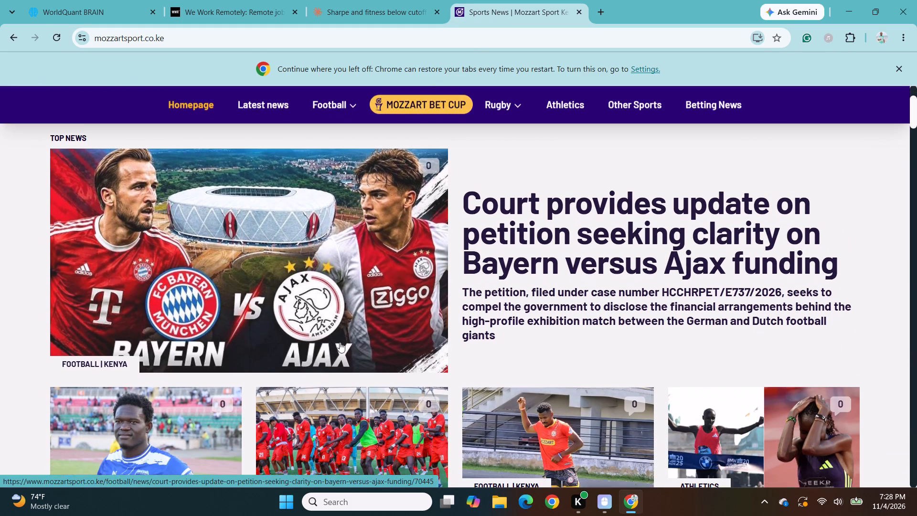
scroll(340, 342, "down", 2)
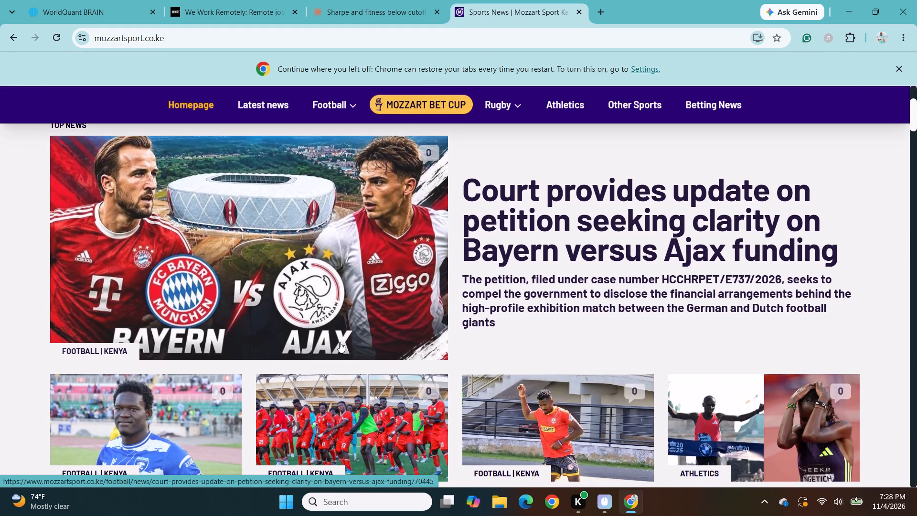
scroll(340, 342, "down", 1)
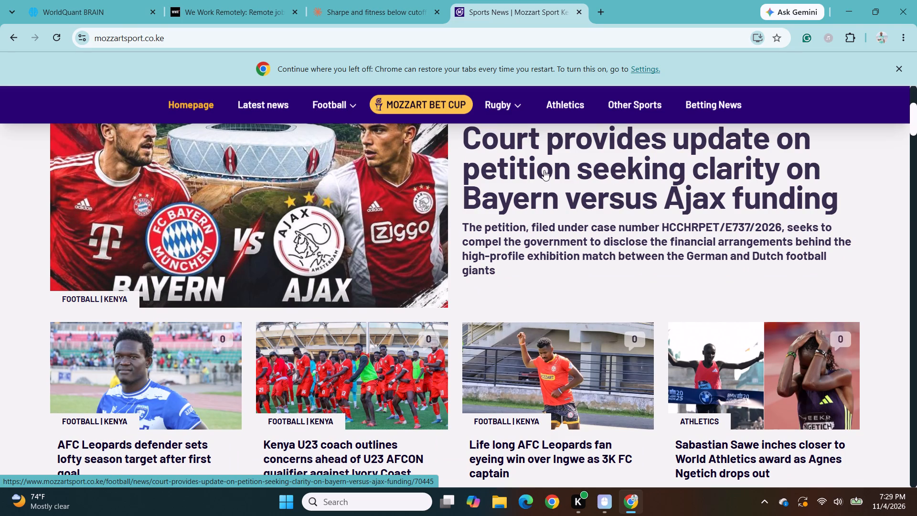
scroll(421, 301, "down", 1)
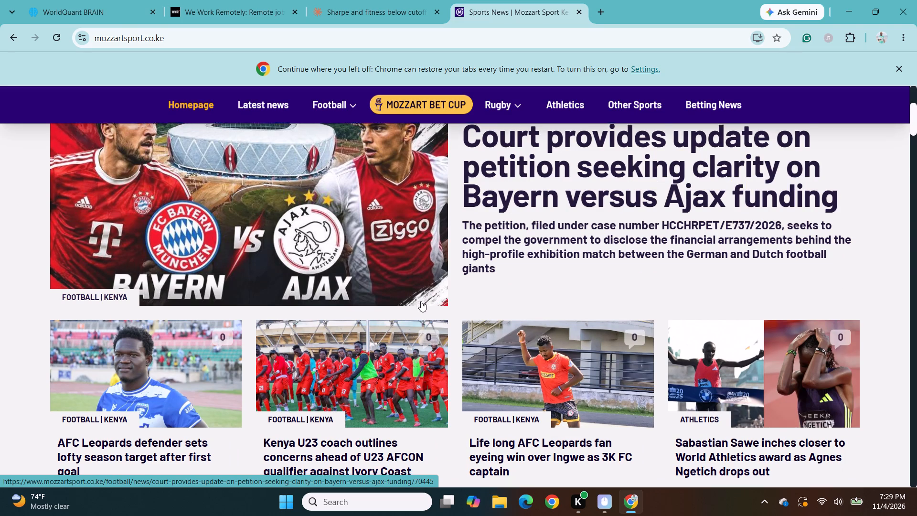
scroll(421, 301, "down", 1)
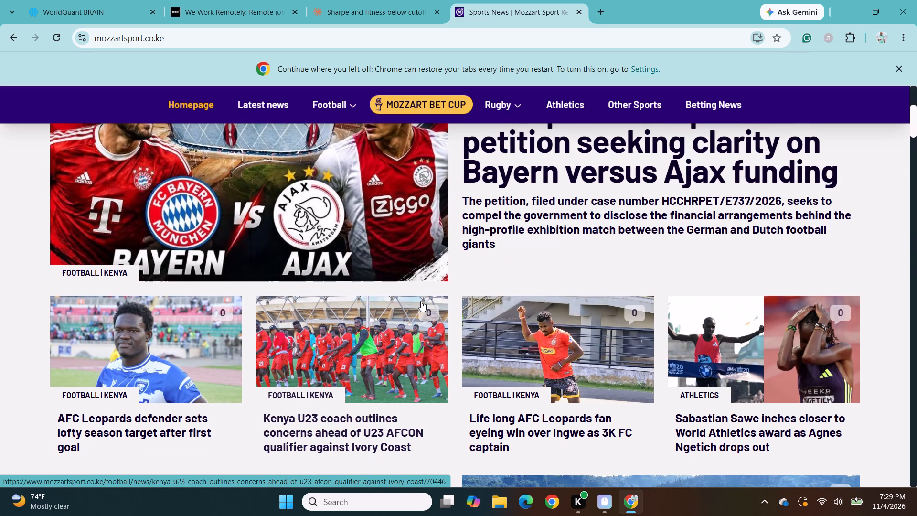
scroll(352, 359, "down", 1)
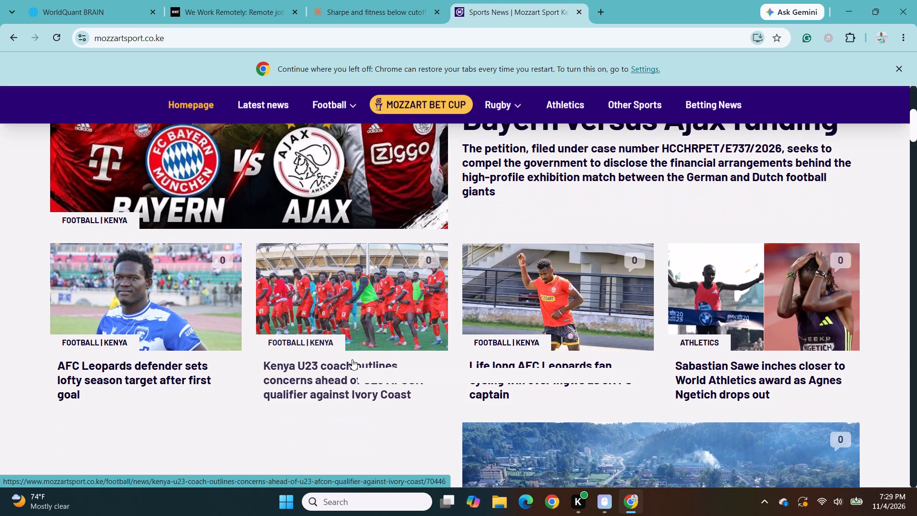
scroll(352, 359, "down", 2)
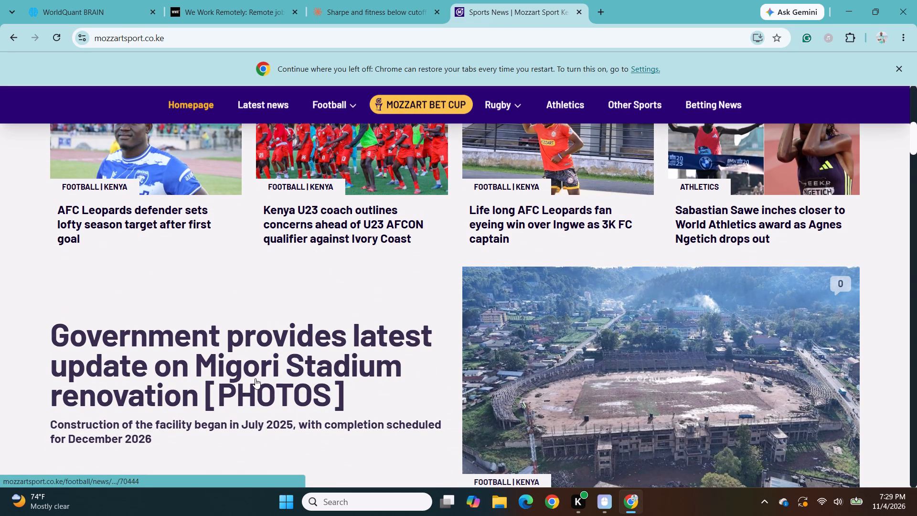
left_click(255, 378)
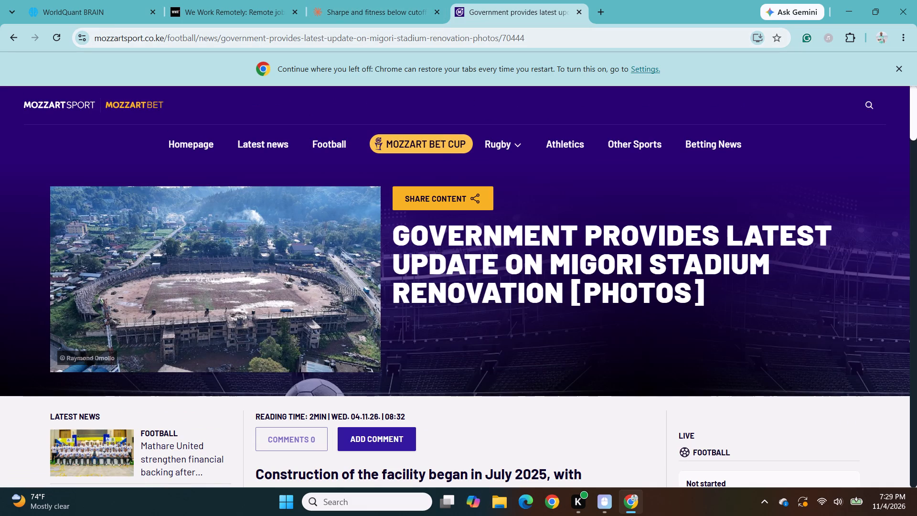
Return to WorldQuant BRAIN and show the test period in the results of Simulation 1.
left_click(102, 7)
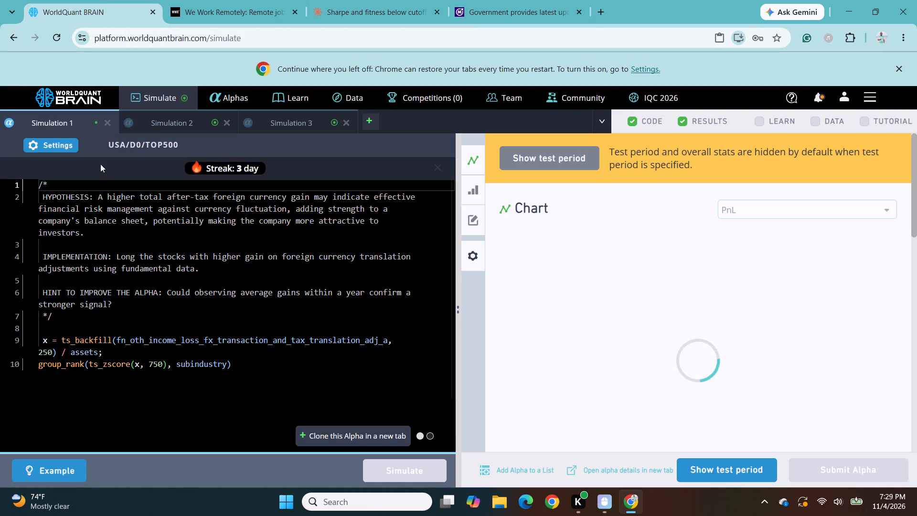
scroll(106, 255, "down", 1)
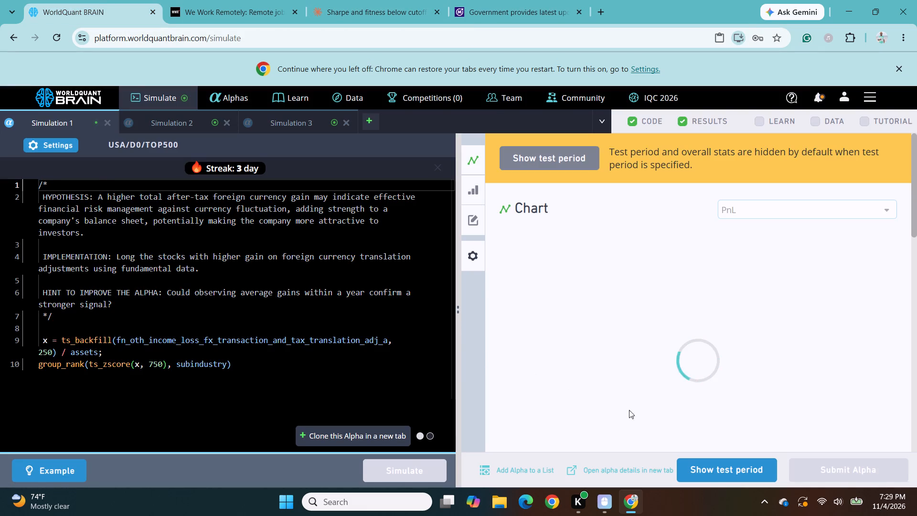
left_click(718, 471)
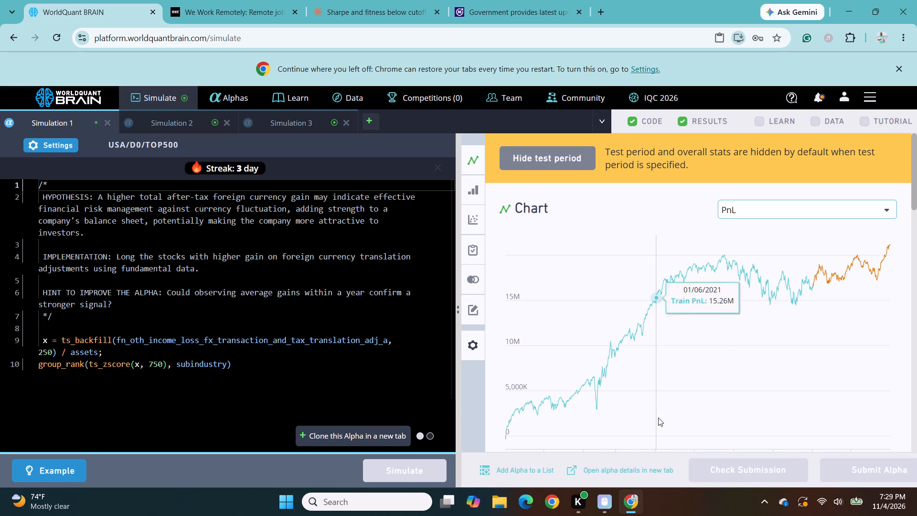
Examine the Simulation 1 results, expanding the pending and failed checks under IS Testing Status.
scroll(668, 392, "down", 6)
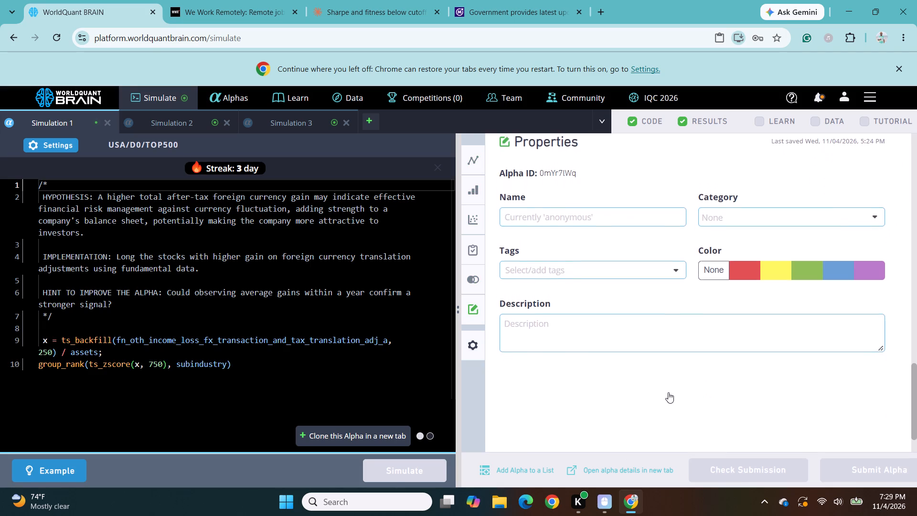
scroll(668, 392, "up", 1)
scroll(668, 392, "down", 2)
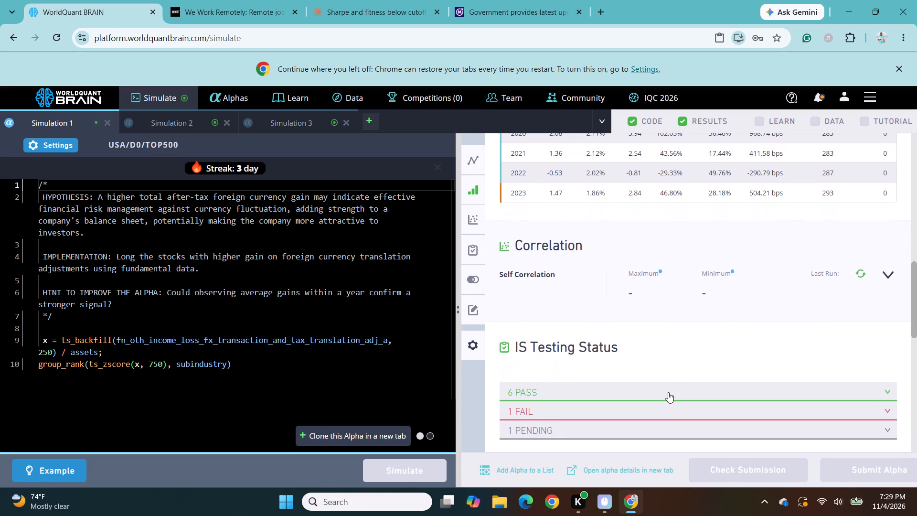
left_click(655, 420)
left_click(655, 410)
scroll(655, 410, "down", 1)
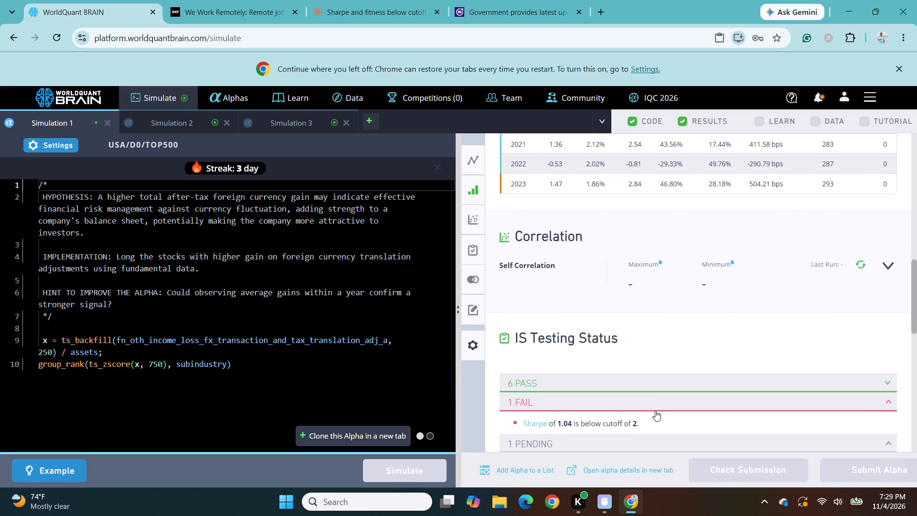
scroll(655, 410, "down", 4)
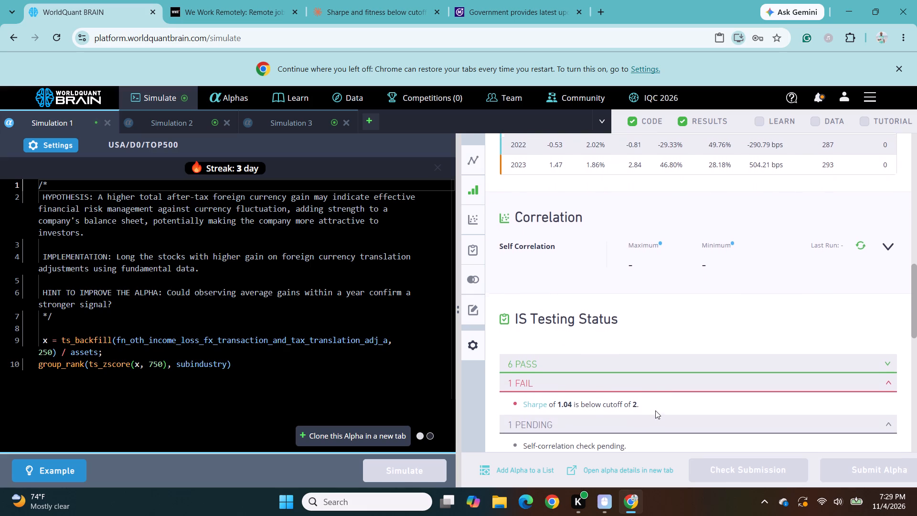
scroll(655, 410, "down", 1)
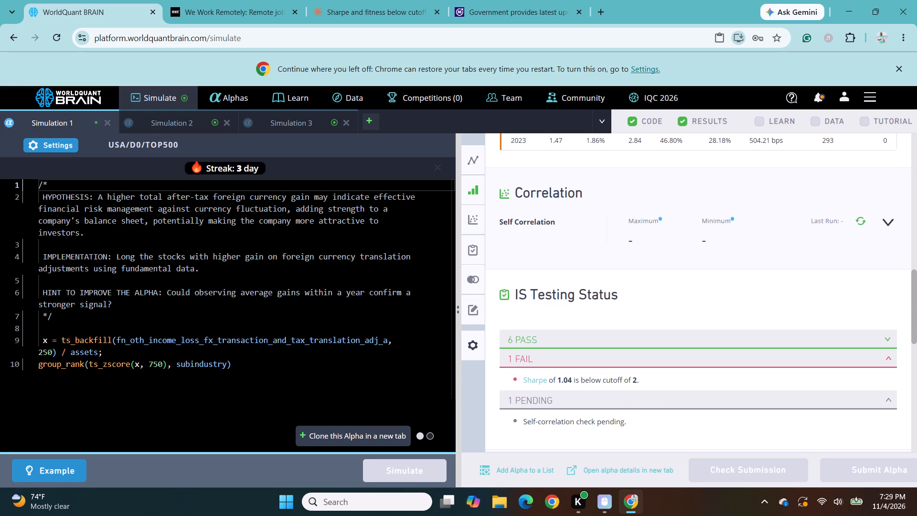
Set the neutralization to Subindustry in the Simulation 1 settings and apply it.
left_click(62, 140)
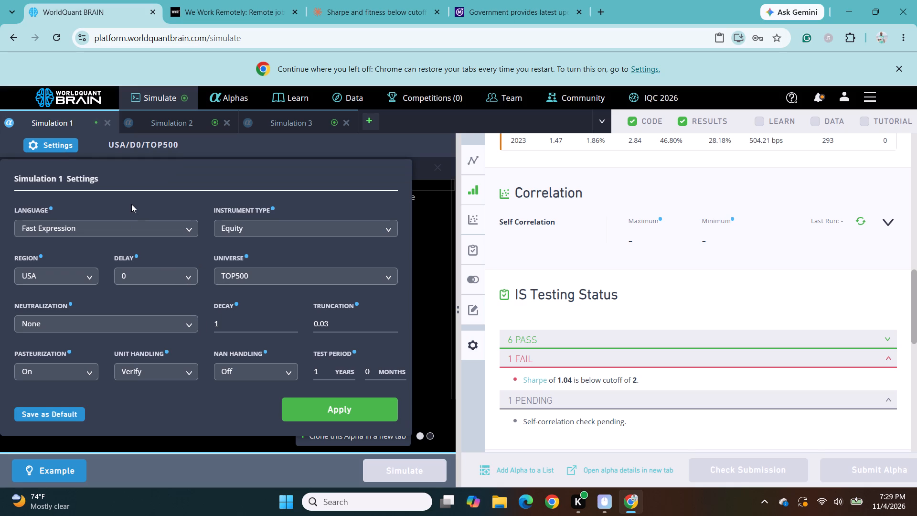
left_click(331, 407)
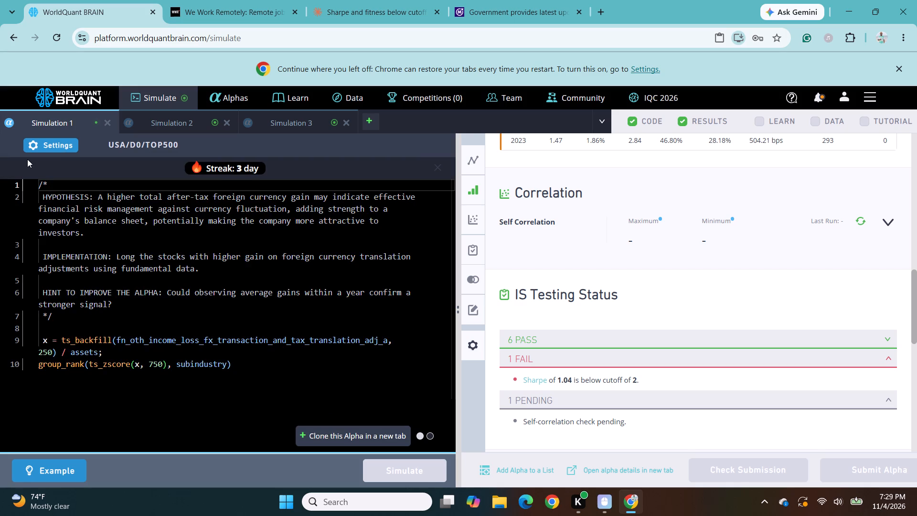
left_click(48, 146)
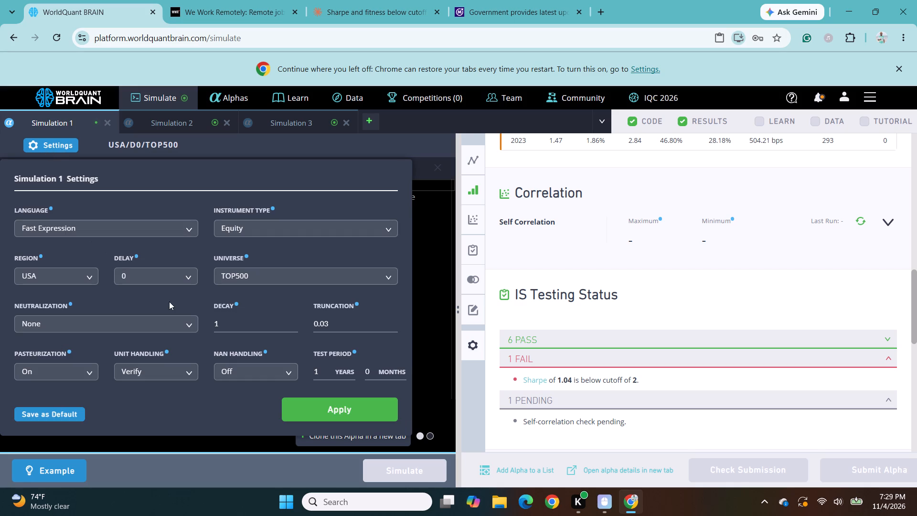
left_click(192, 325)
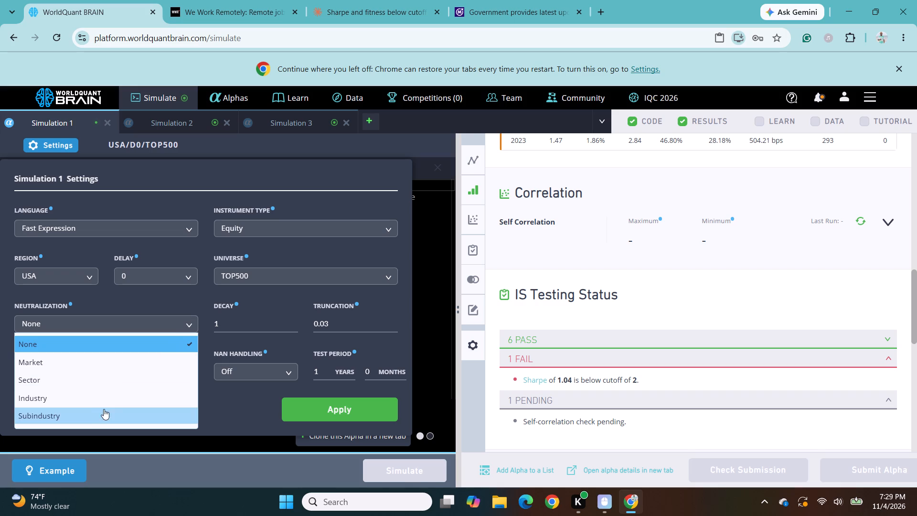
left_click(101, 417)
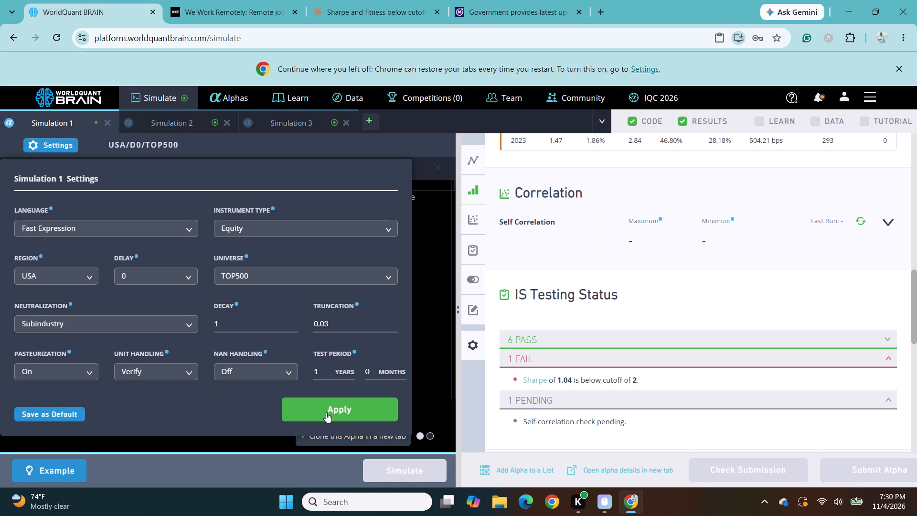
left_click(326, 412)
Run Simulation 1 with the updated settings.
left_click(397, 476)
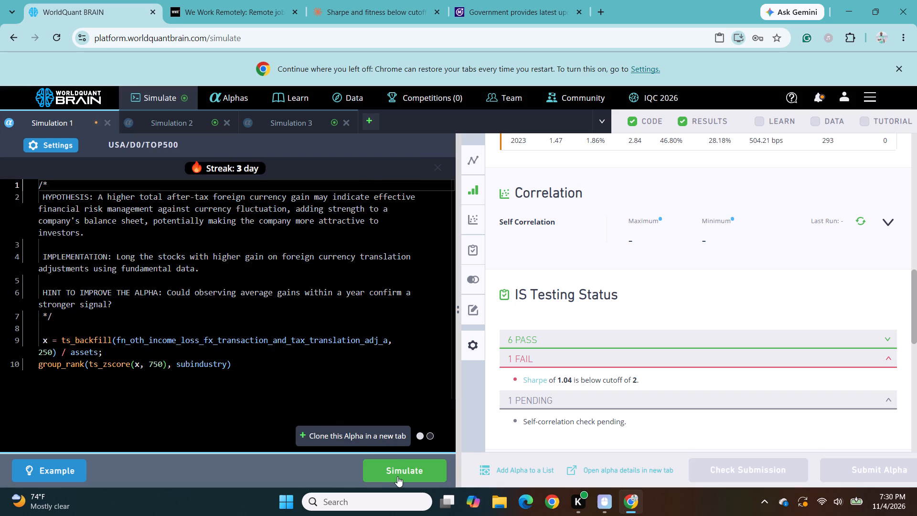
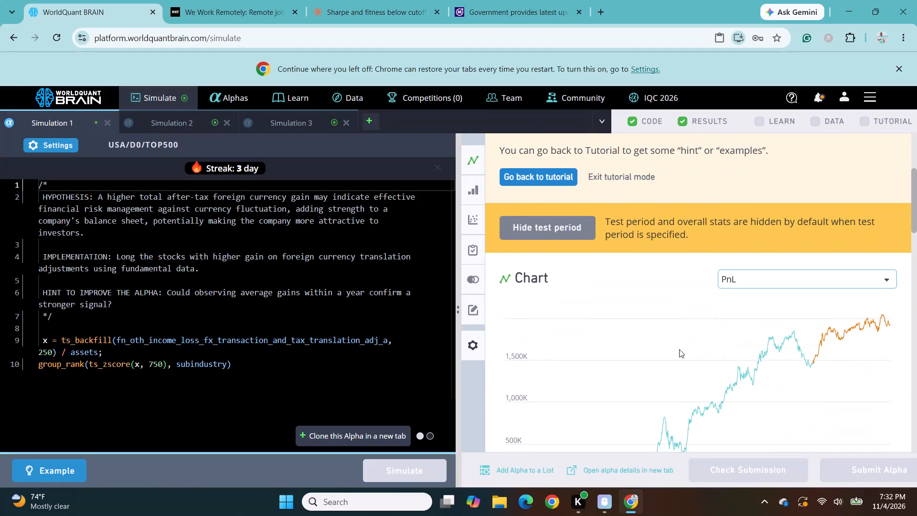
Review the Simulation 1 results and expand the failed checks under IS Testing Status.
scroll(679, 349, "down", 3)
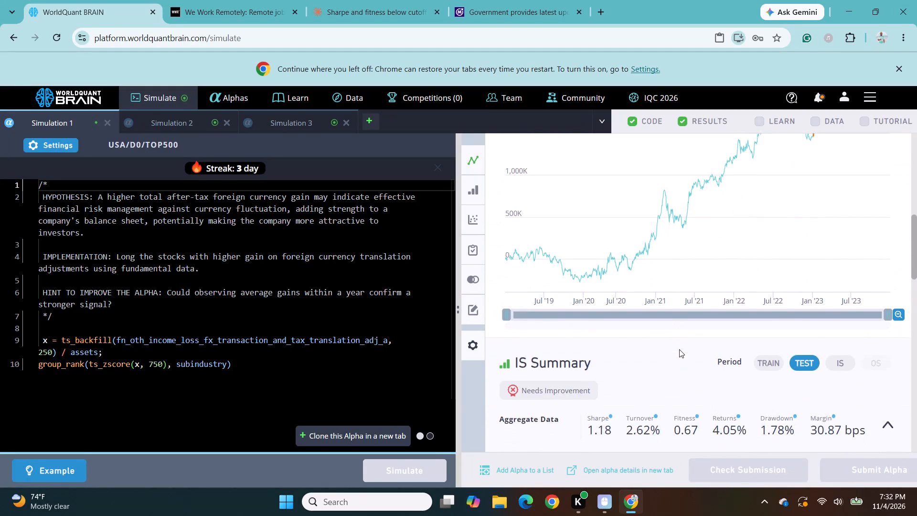
scroll(679, 349, "down", 3)
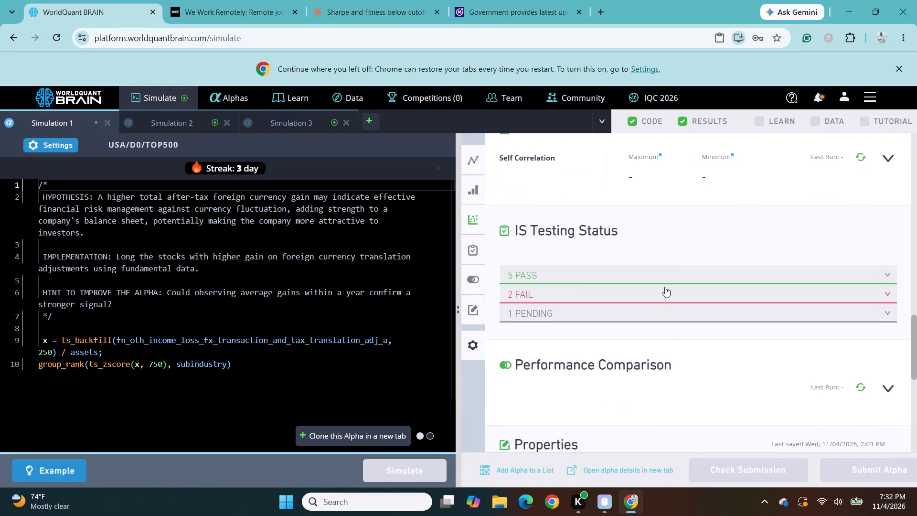
left_click(663, 291)
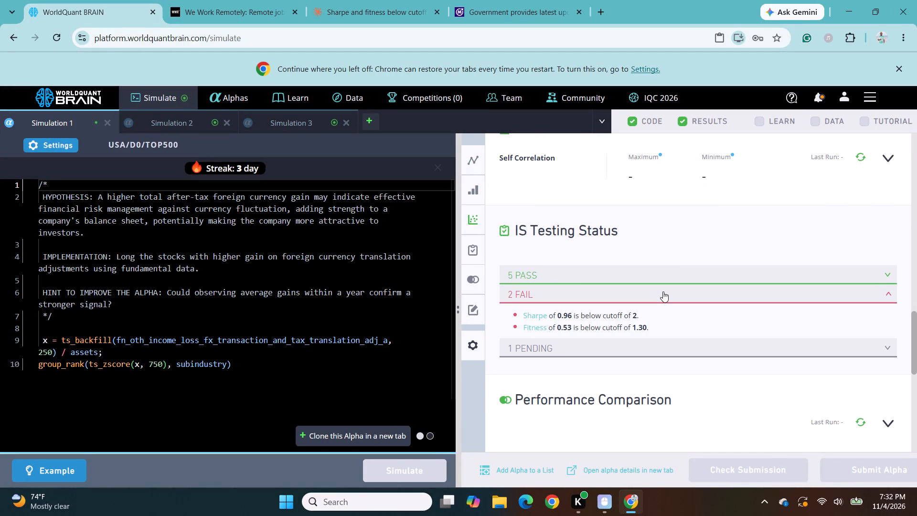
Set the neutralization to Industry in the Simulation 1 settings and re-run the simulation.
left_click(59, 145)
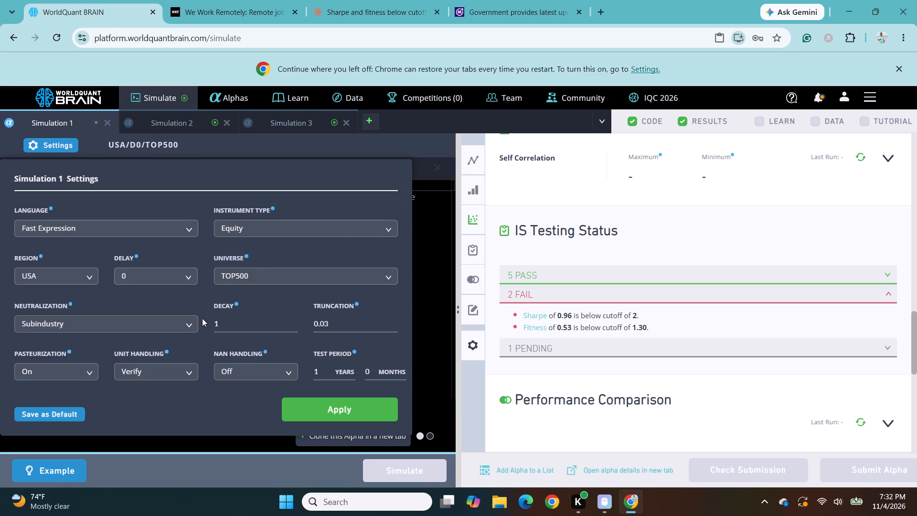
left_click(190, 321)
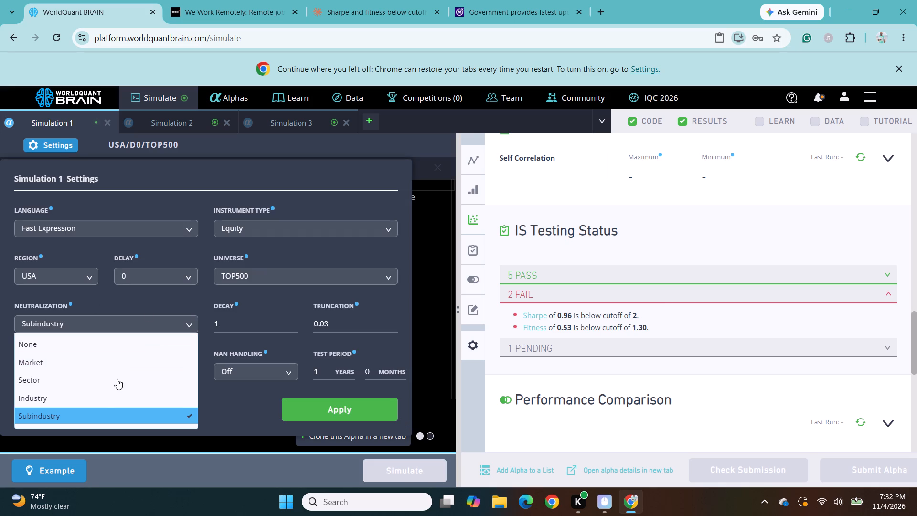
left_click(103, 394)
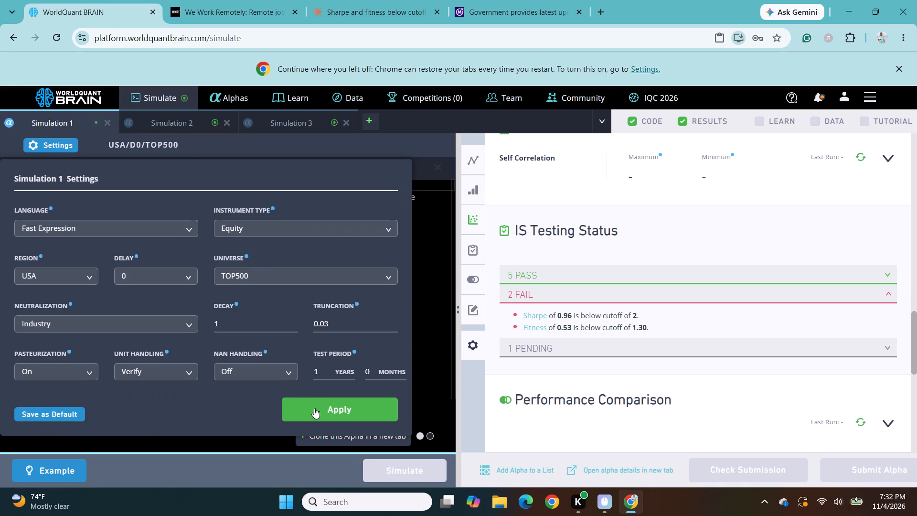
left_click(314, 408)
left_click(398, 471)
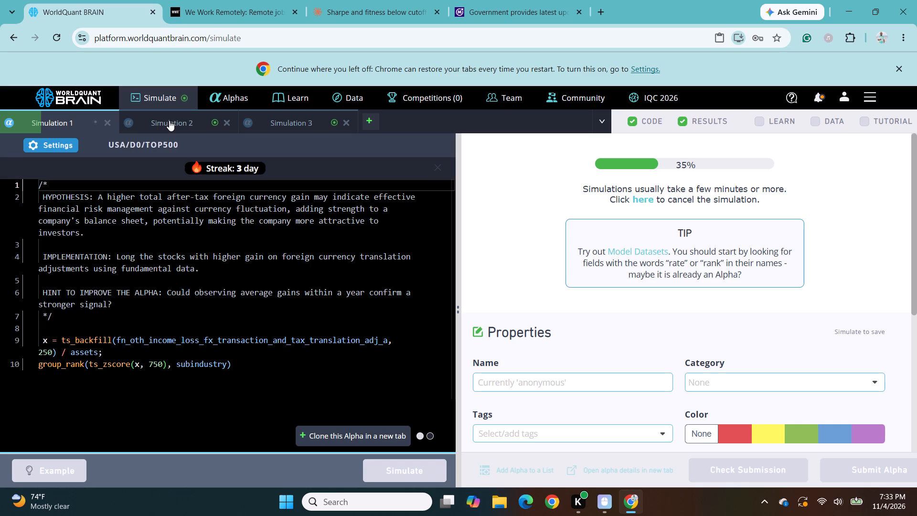
Examine Simulation 2's code and test-period results, expanding the failed IS checks, and look at its neutralization setting.
left_click(169, 120)
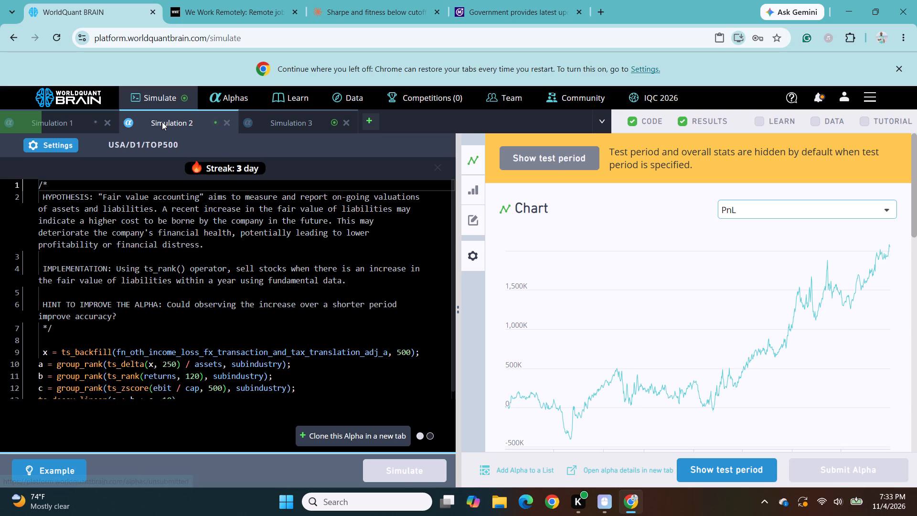
scroll(189, 219, "down", 2)
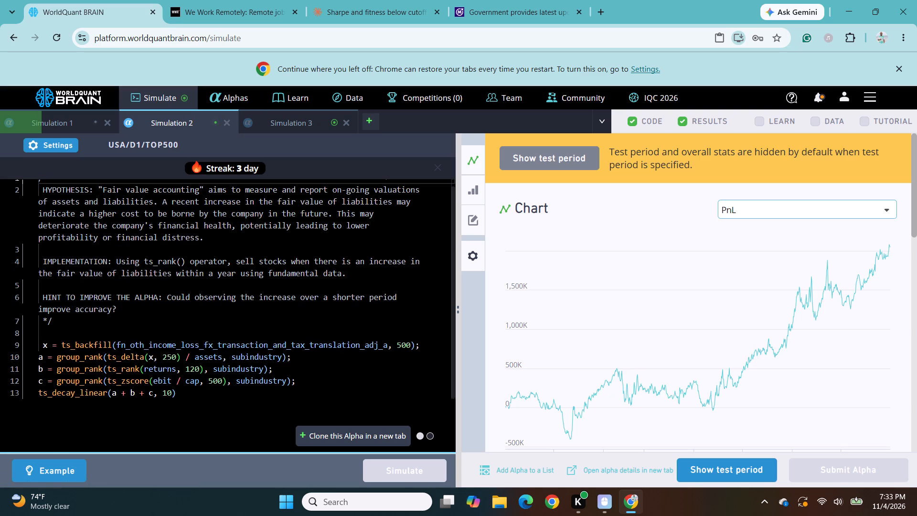
scroll(189, 219, "down", 2)
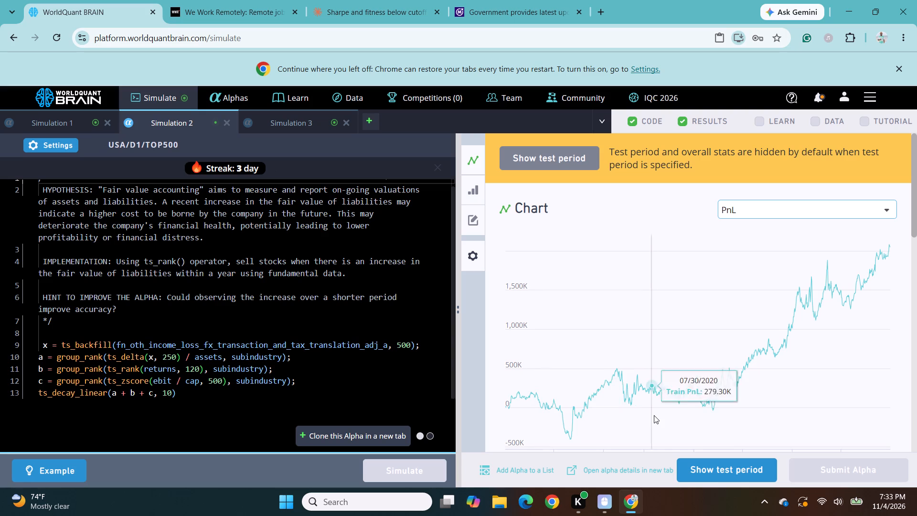
left_click(706, 472)
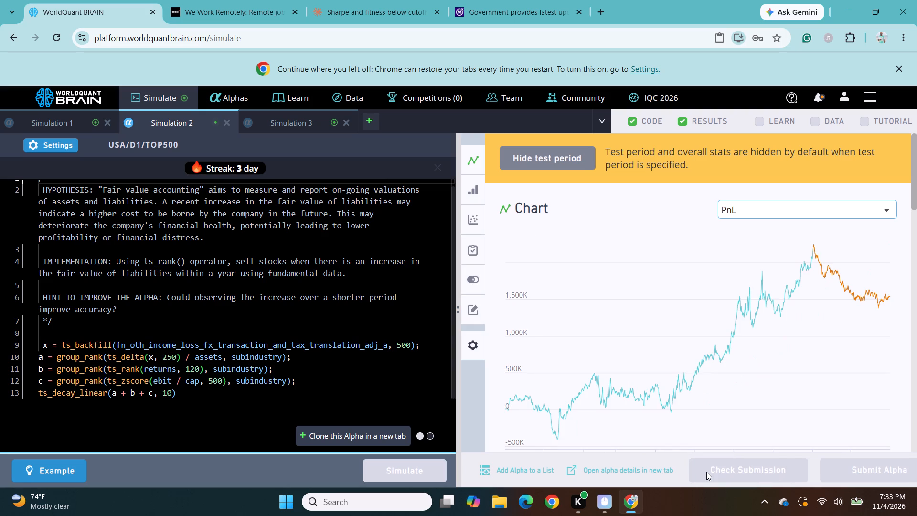
scroll(693, 377, "down", 4)
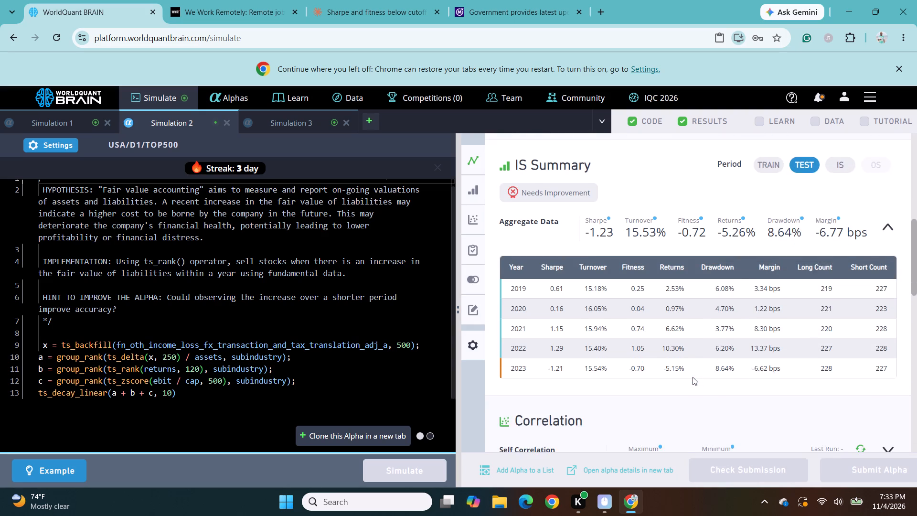
scroll(693, 377, "down", 4)
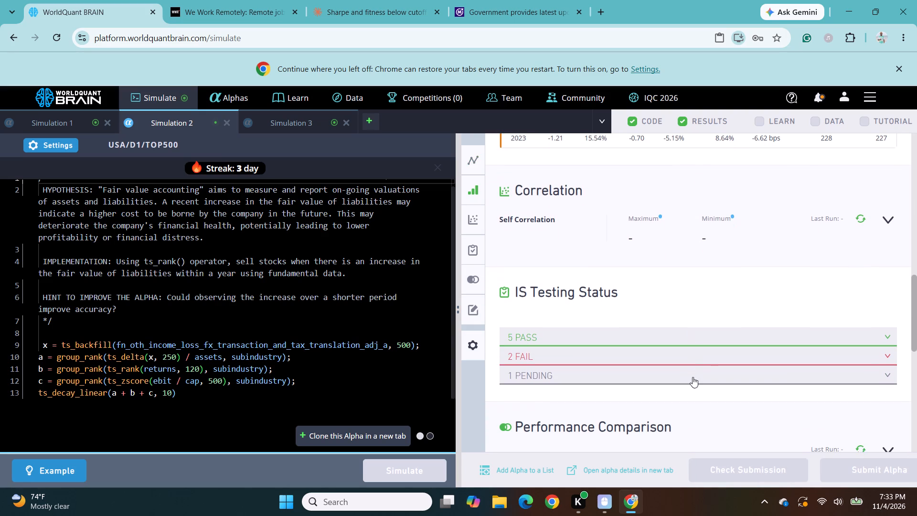
left_click(693, 356)
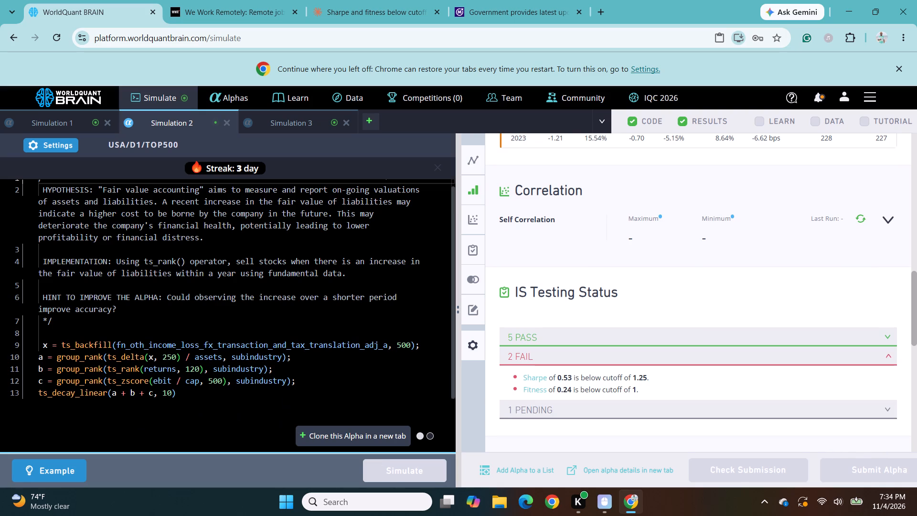
left_click(48, 145)
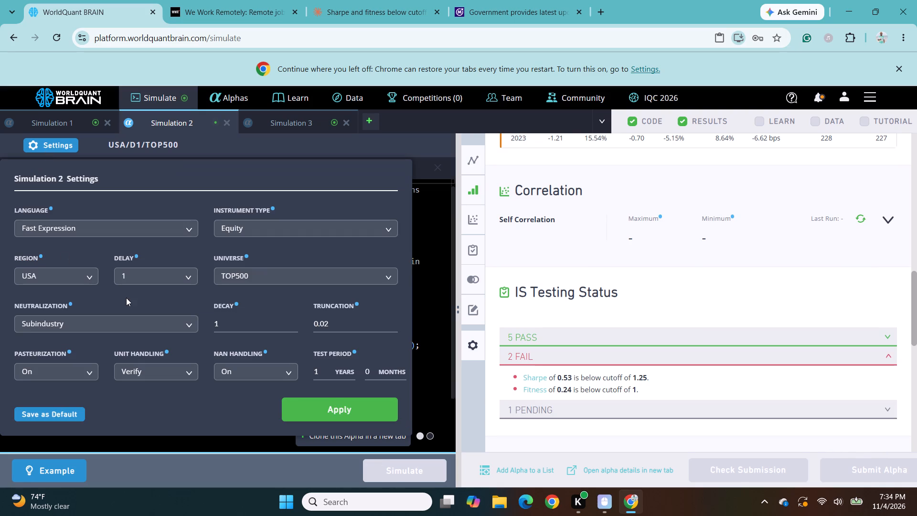
left_click(187, 326)
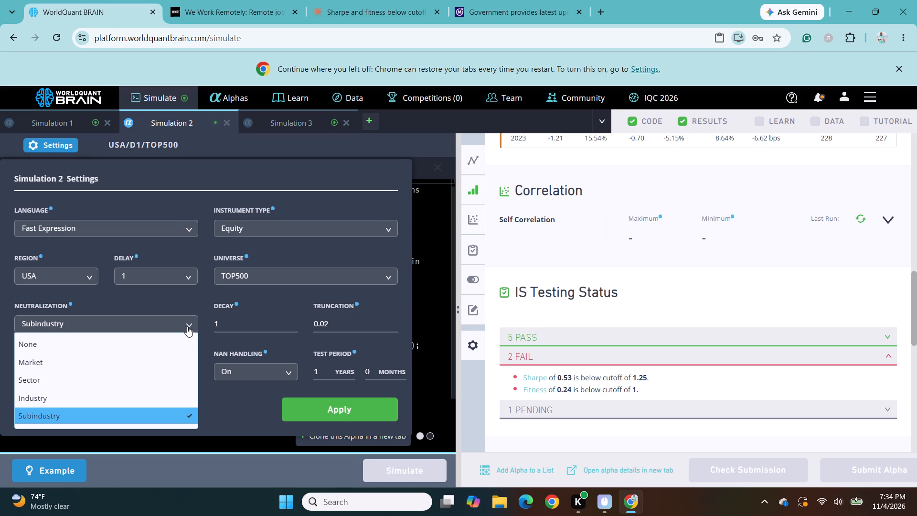
Return to Simulation 1, show its test period and expand the failed IS checks.
left_click(54, 125)
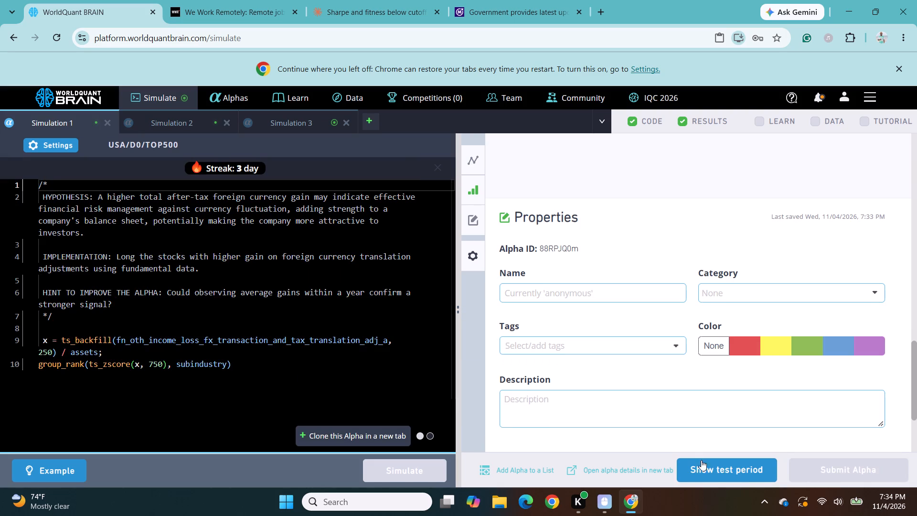
left_click(705, 467)
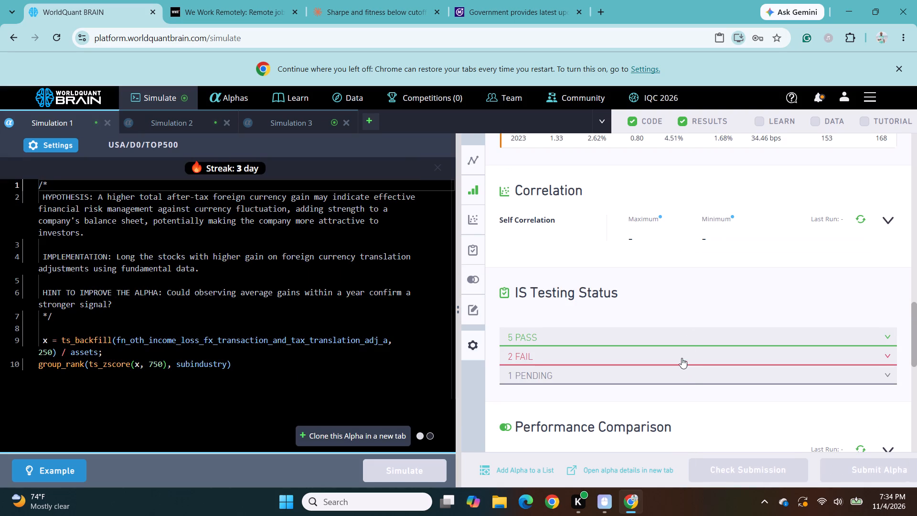
left_click(681, 364)
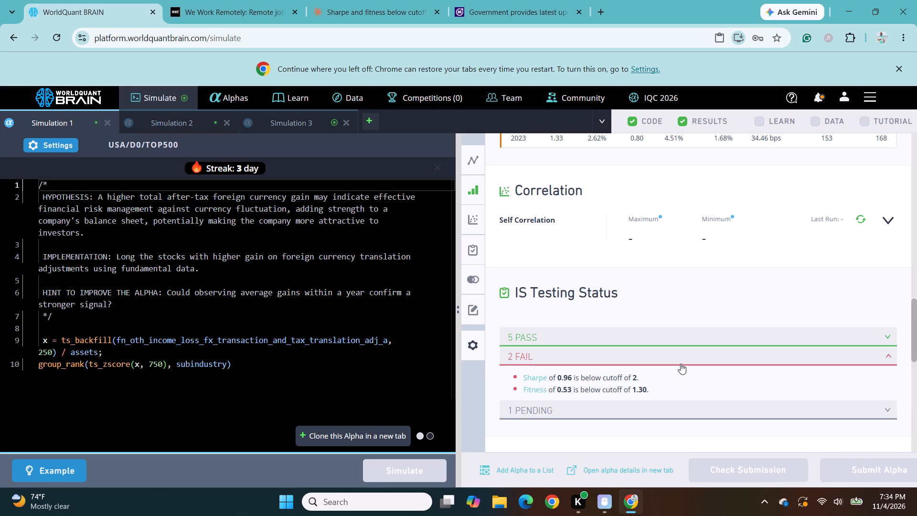
Set the neutralization to Sector in the Simulation 1 settings and re-run the simulation.
left_click(64, 144)
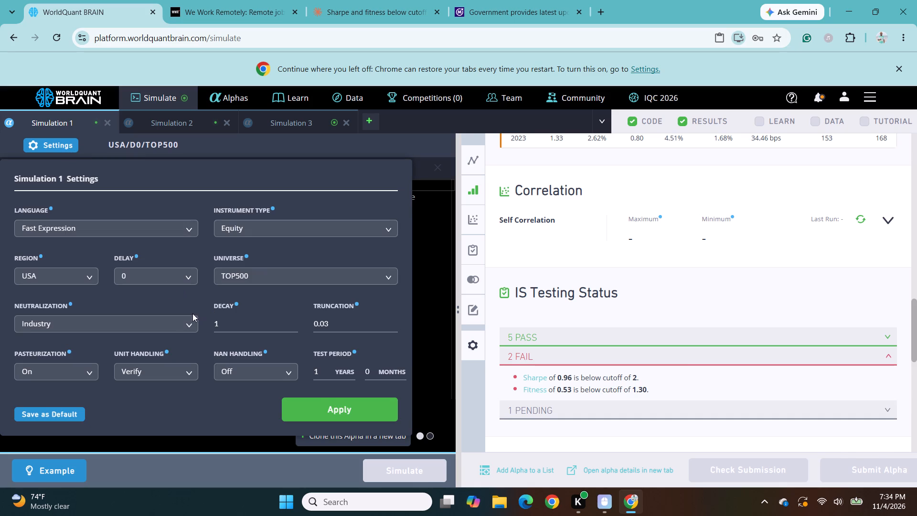
left_click(192, 324)
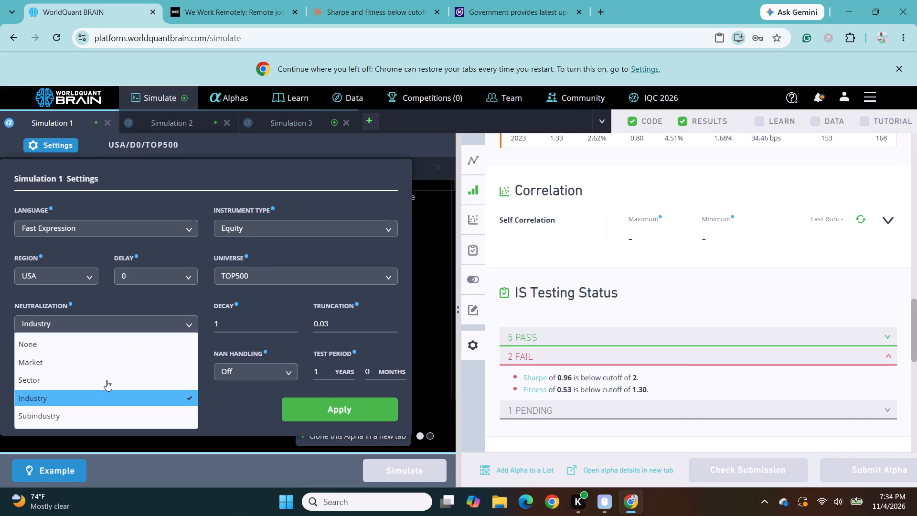
left_click(106, 380)
left_click(337, 407)
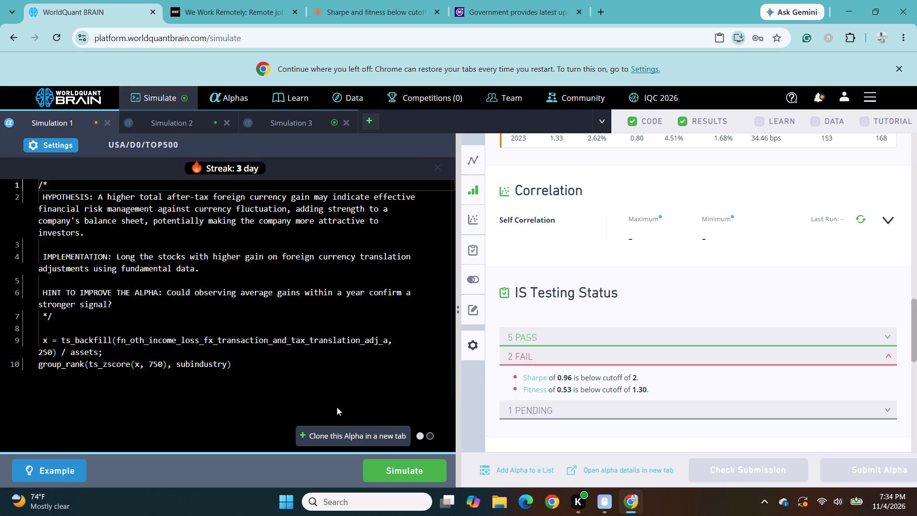
left_click(405, 471)
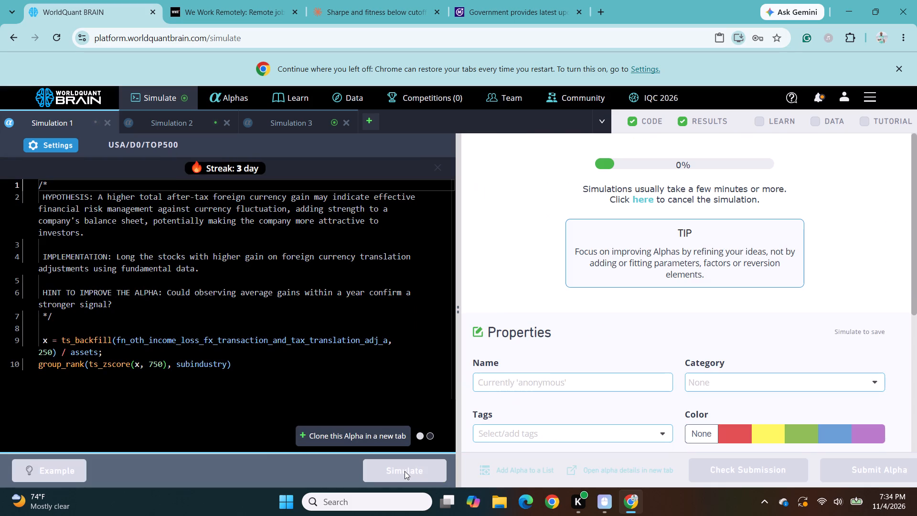
Switch to Simulation 2 and review its yearly IS summary and failed IS checks again.
left_click(169, 114)
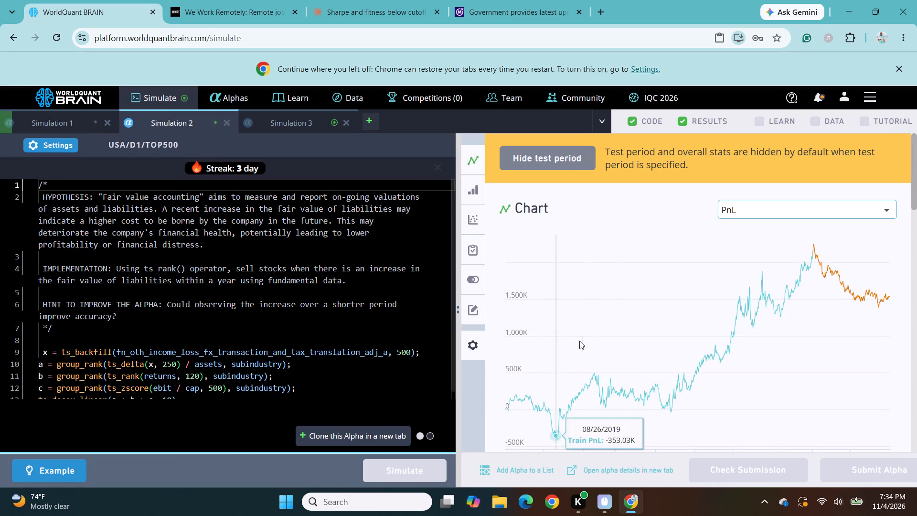
scroll(618, 361, "down", 5)
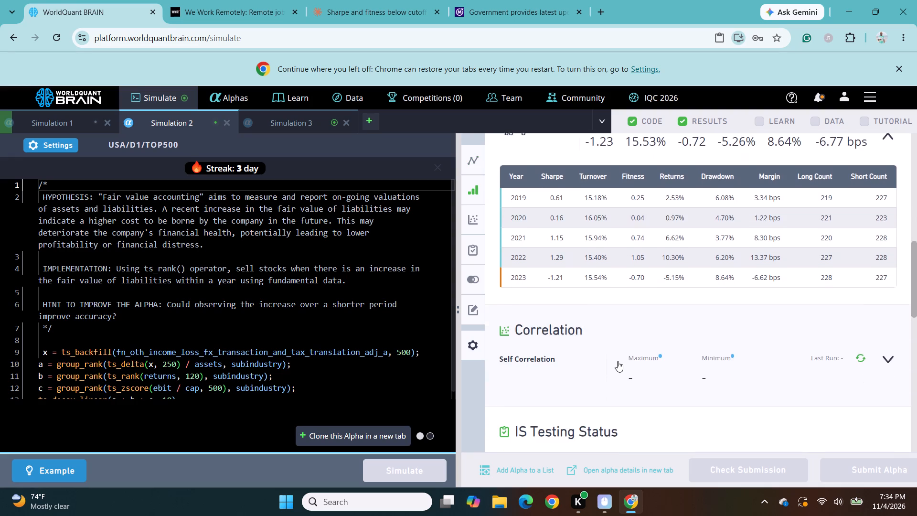
scroll(618, 361, "down", 1)
left_click(632, 348)
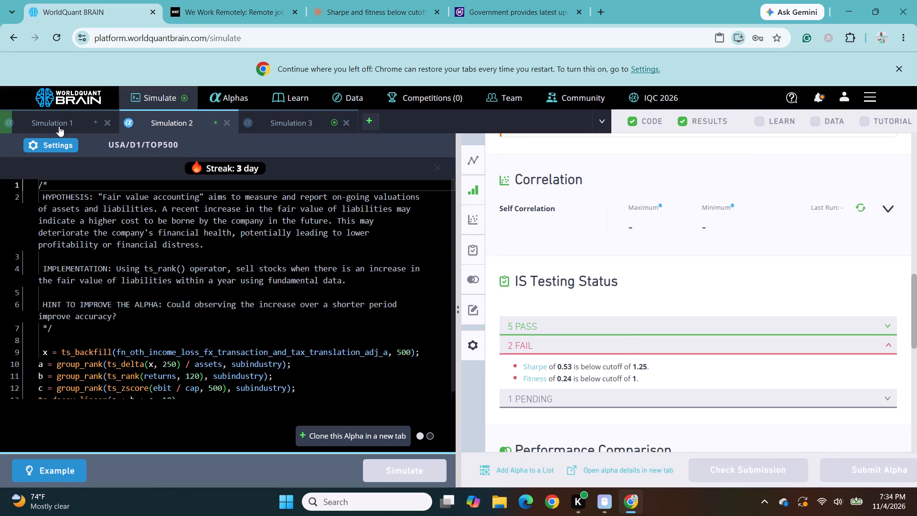
Set the neutralization to None in the Simulation 2 settings and re-run the simulation.
left_click(59, 148)
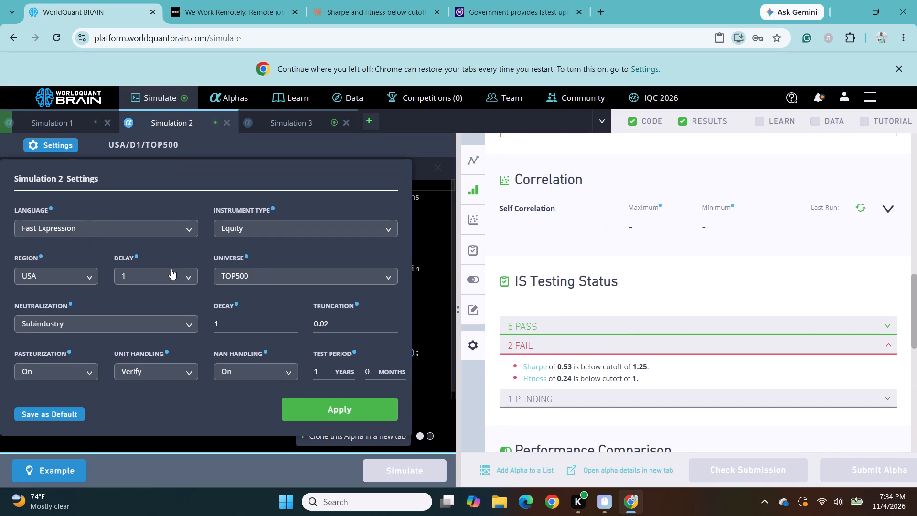
left_click(187, 322)
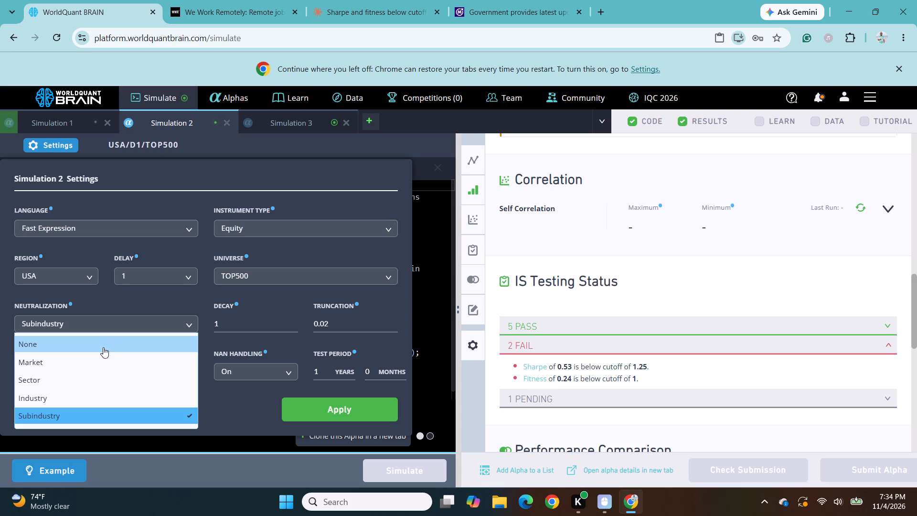
left_click(102, 347)
left_click(313, 405)
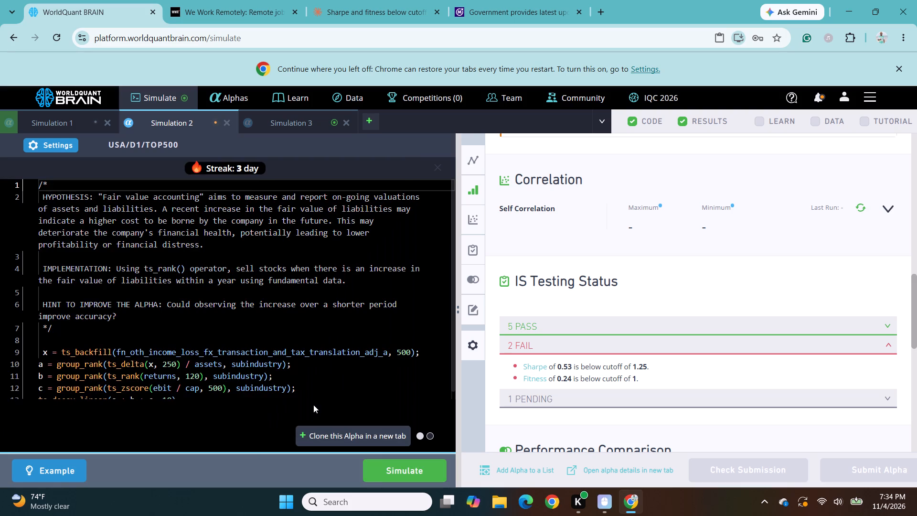
left_click(394, 469)
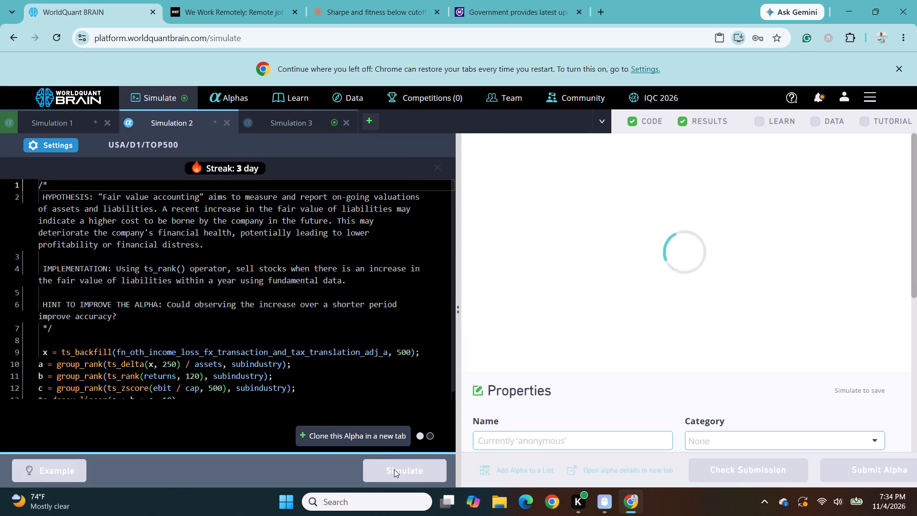
Open Simulation 3, show its test period and expand the failed checks under IS Testing Status.
left_click(303, 126)
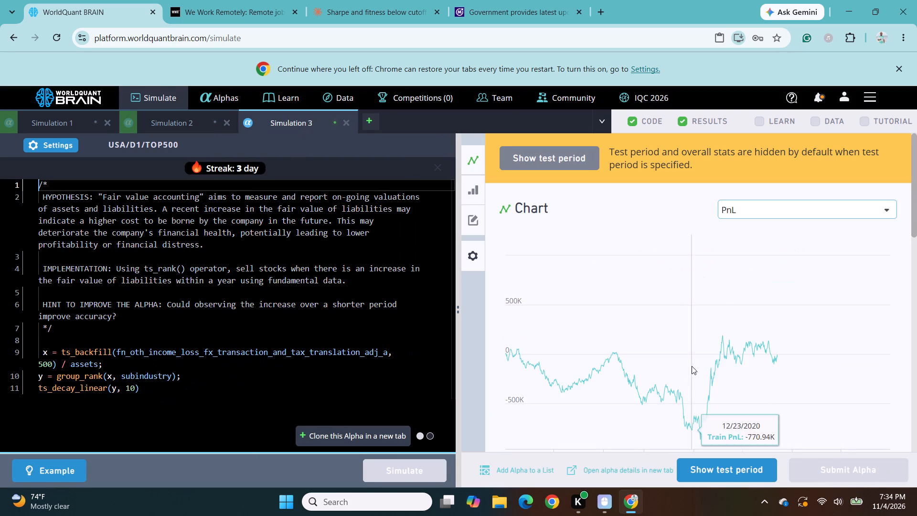
left_click(718, 465)
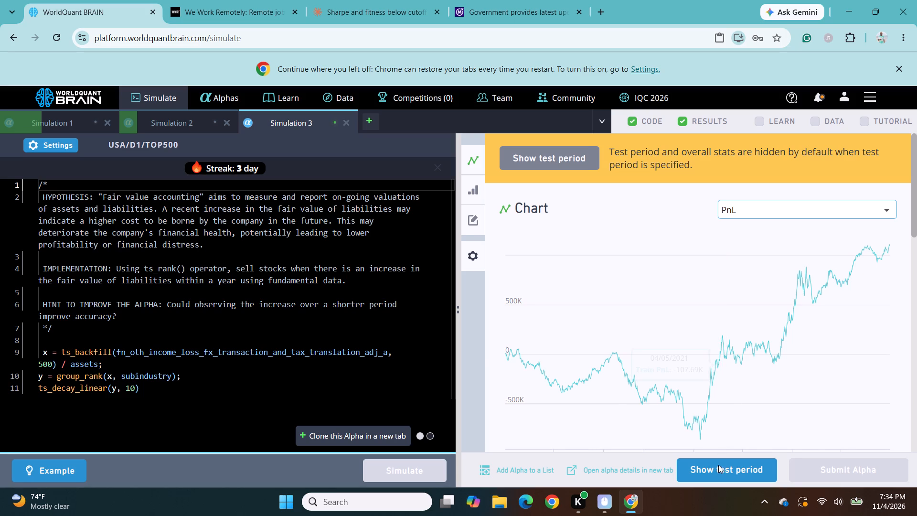
scroll(702, 370, "down", 2)
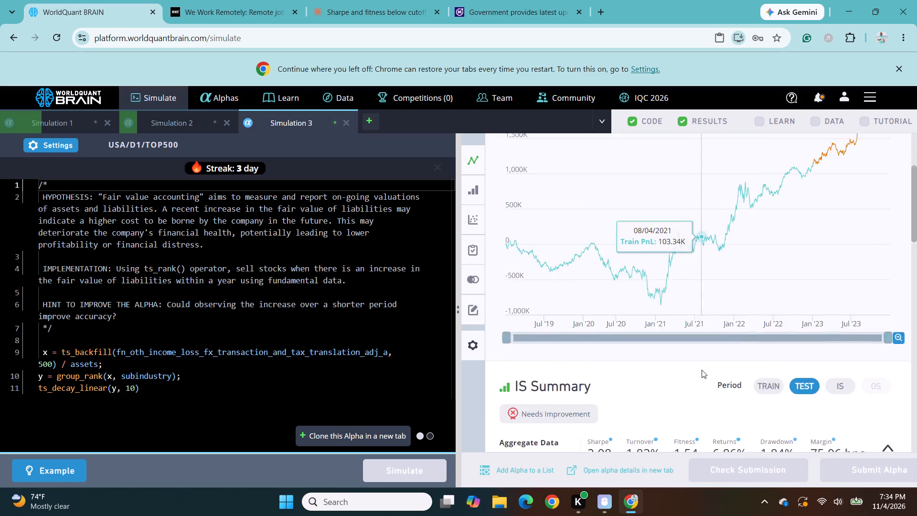
scroll(702, 370, "down", 3)
left_click(650, 235)
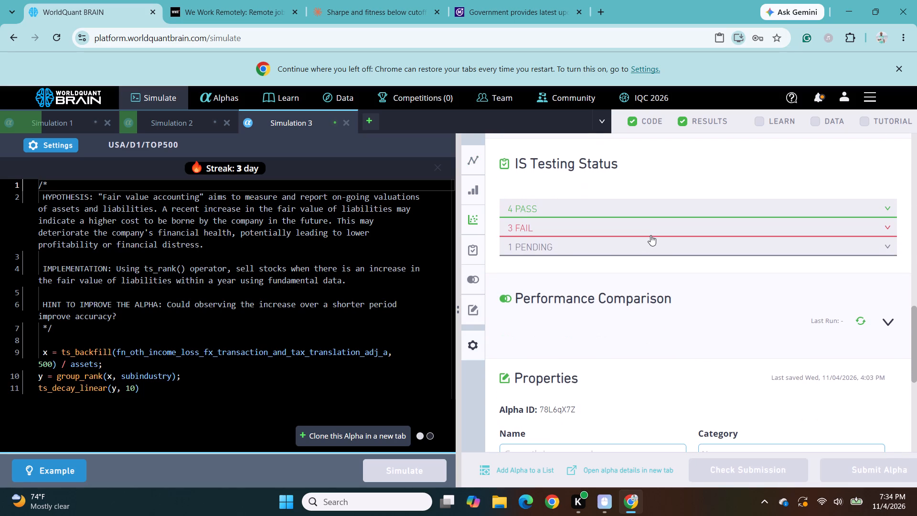
left_click(650, 235)
left_click(650, 226)
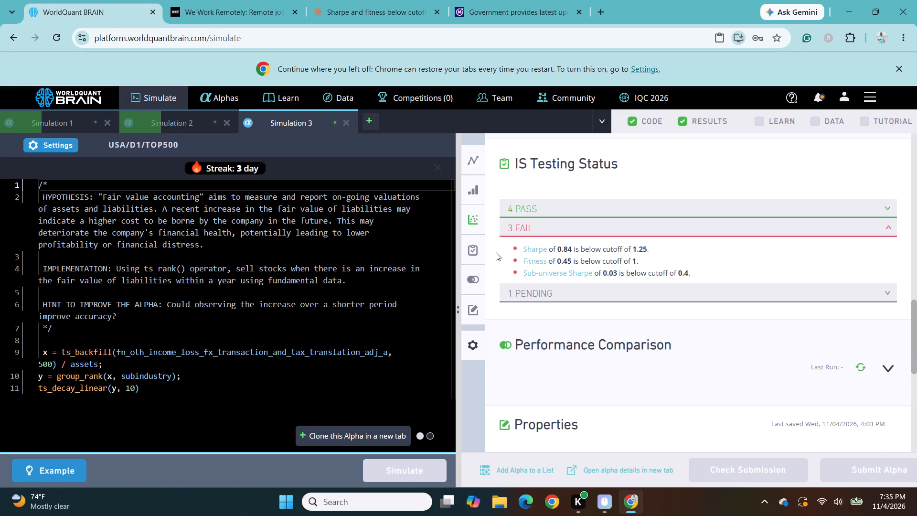
left_click(63, 146)
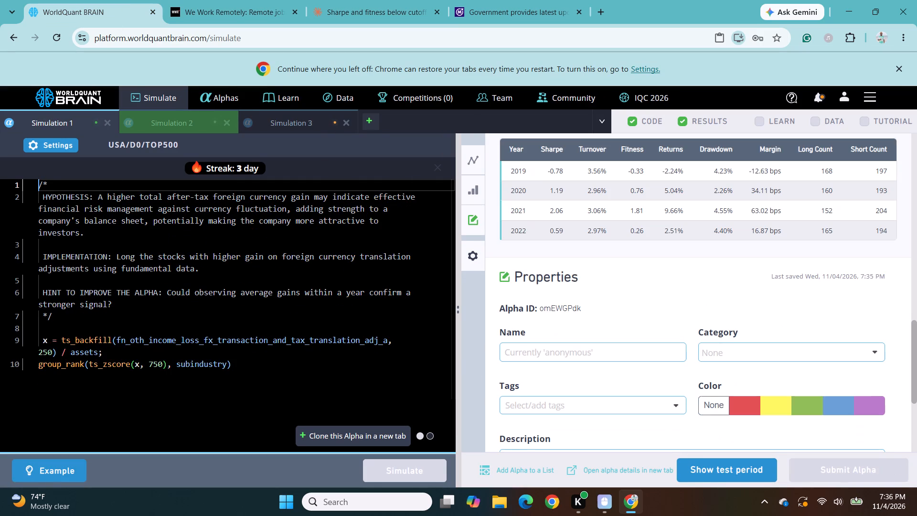
left_click(706, 472)
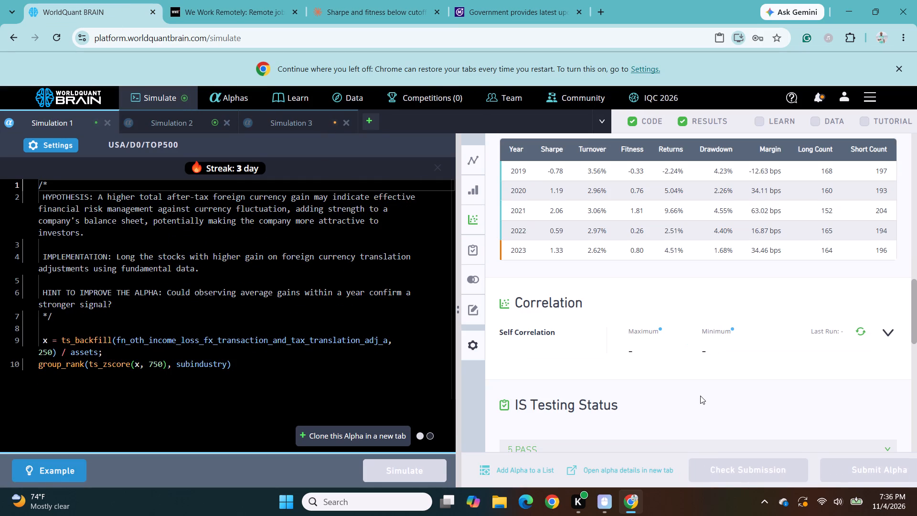
scroll(702, 387, "down", 3)
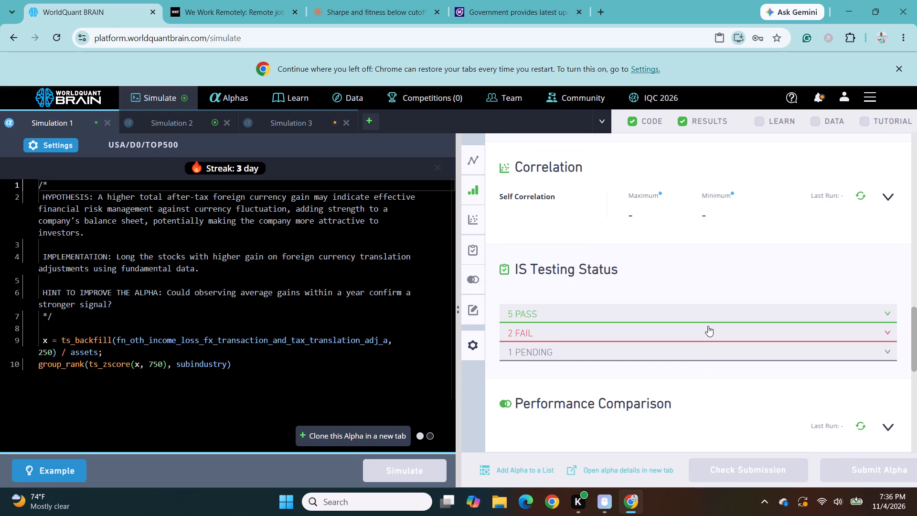
left_click(708, 329)
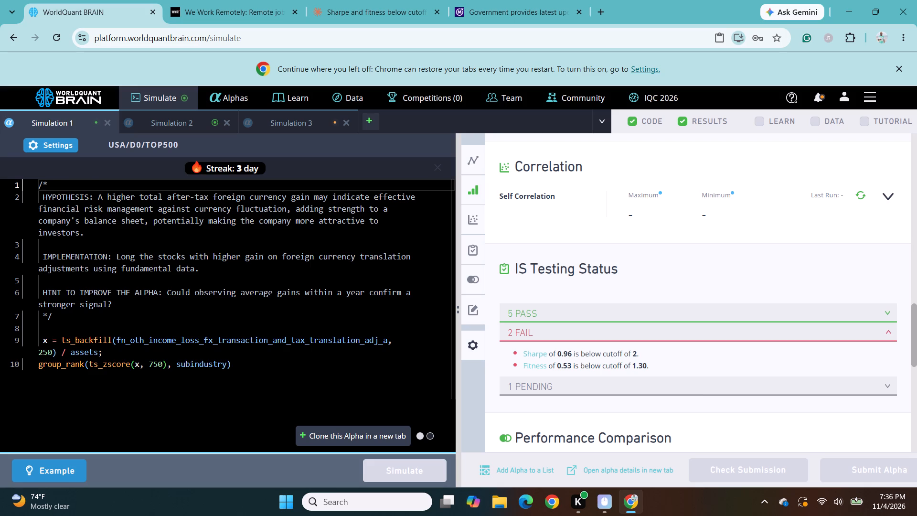
Set the neutralization to Market in the Simulation 1 settings and re-run the simulation.
left_click(59, 144)
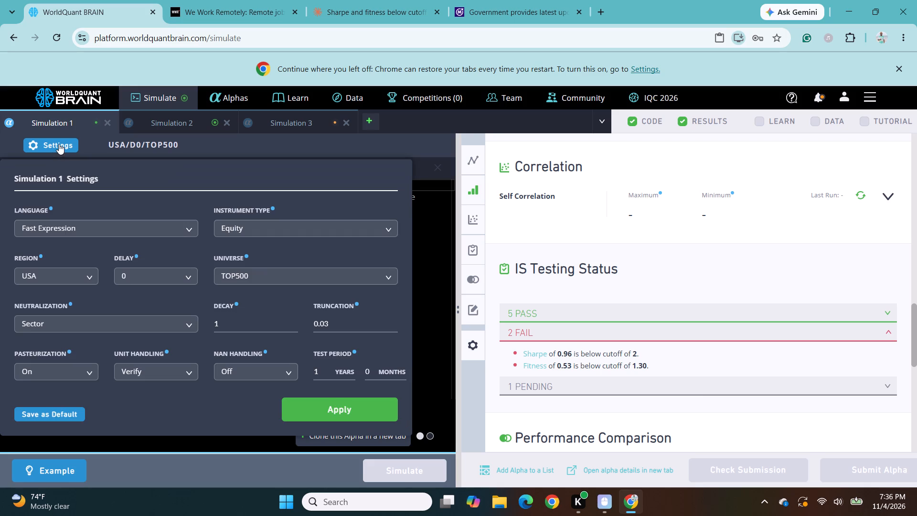
left_click(191, 324)
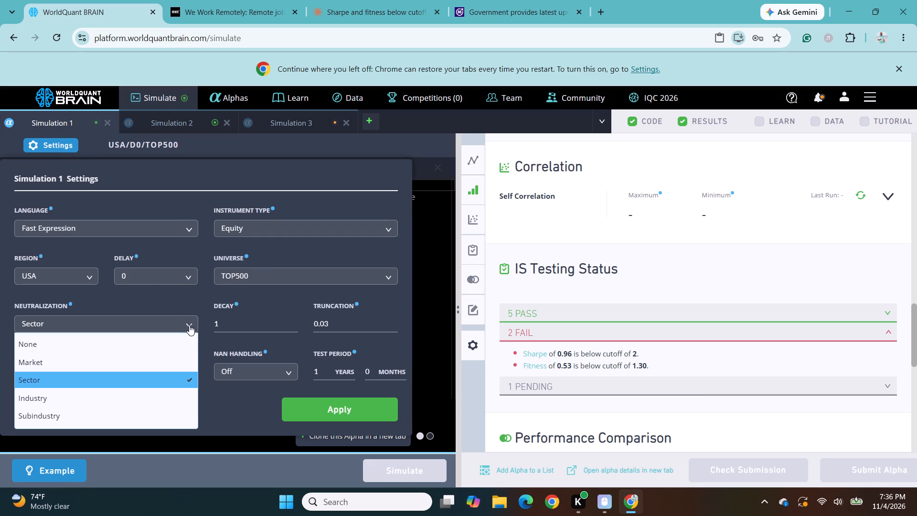
left_click(115, 357)
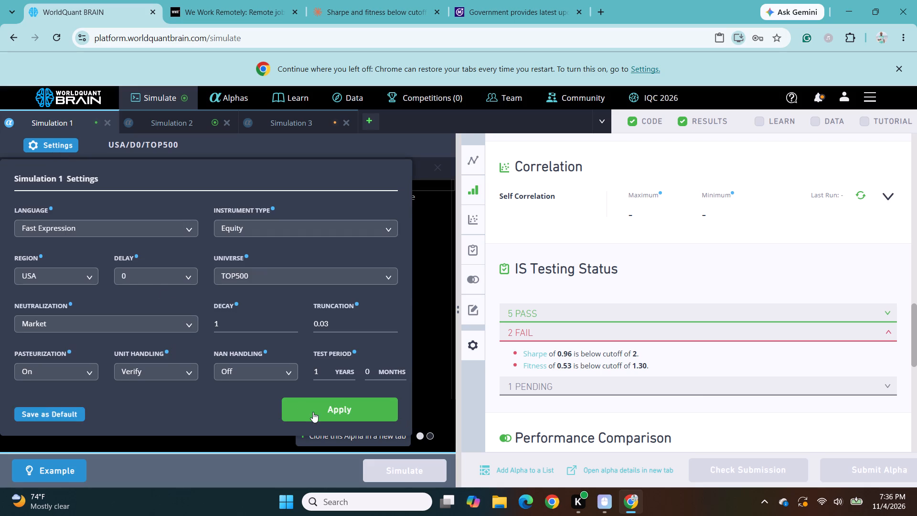
left_click(313, 412)
left_click(385, 467)
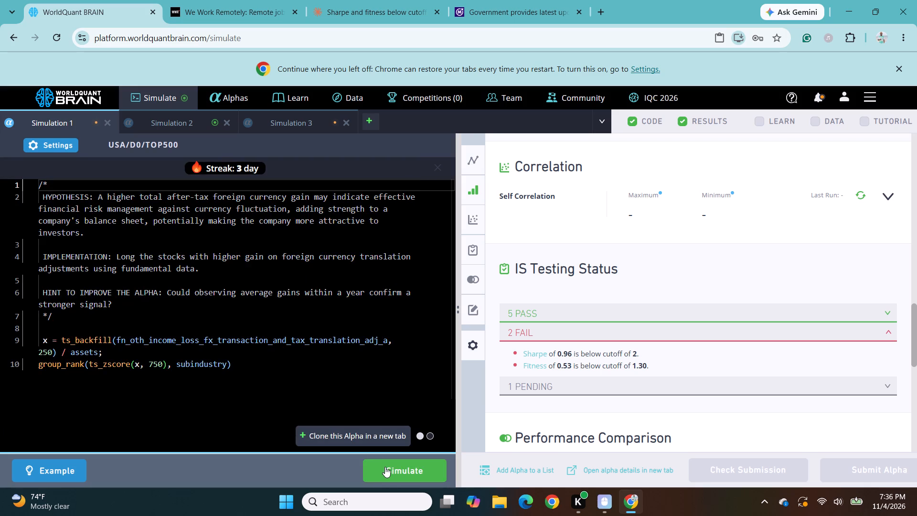
Open Simulation 2, show its test period and expand the failed checks under IS Testing Status.
left_click(161, 124)
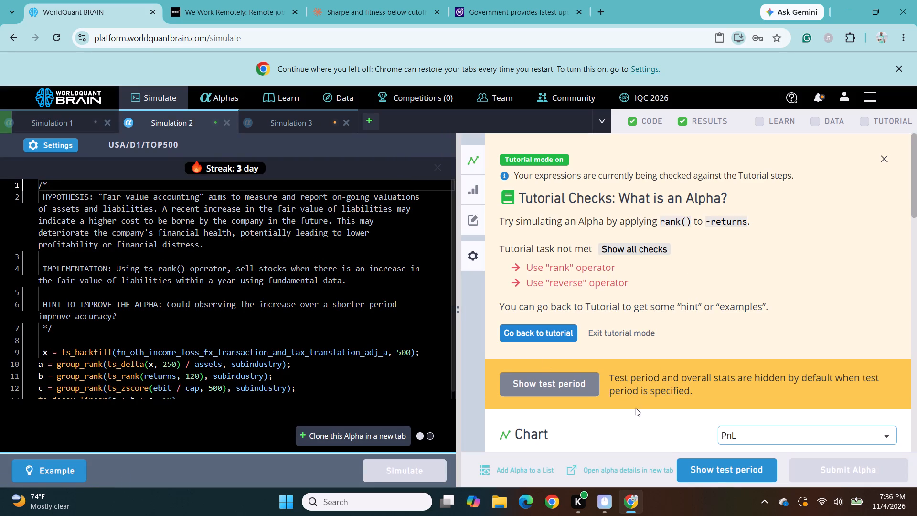
left_click(708, 478)
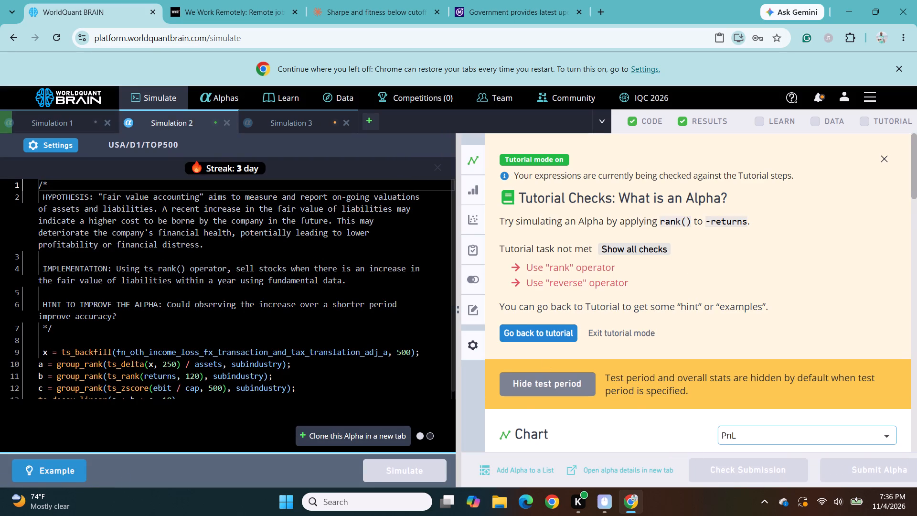
scroll(678, 376, "down", 5)
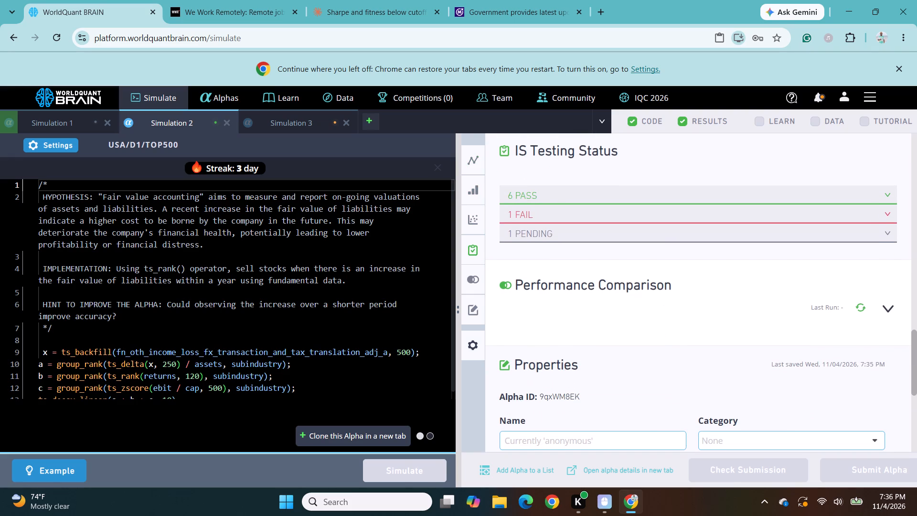
left_click(664, 215)
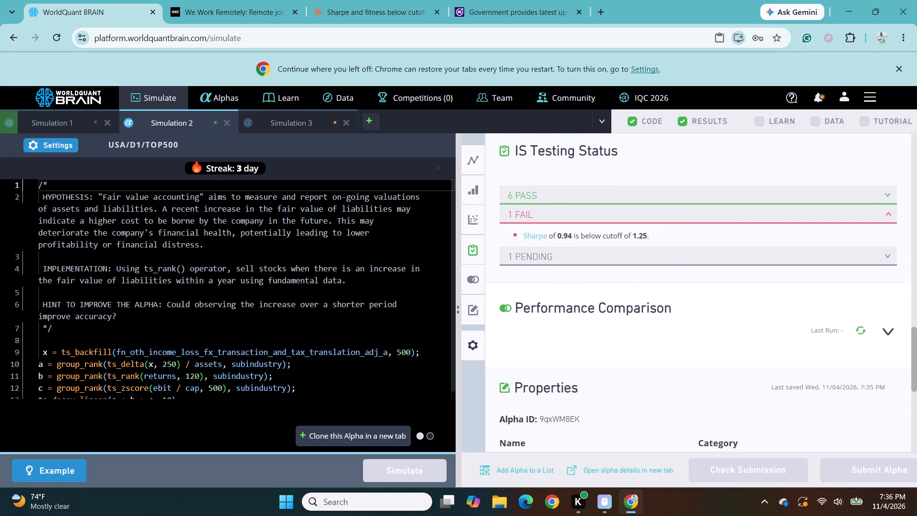
Set the truncation to 0.08 in the Simulation 2 settings and re-run the simulation.
left_click(65, 140)
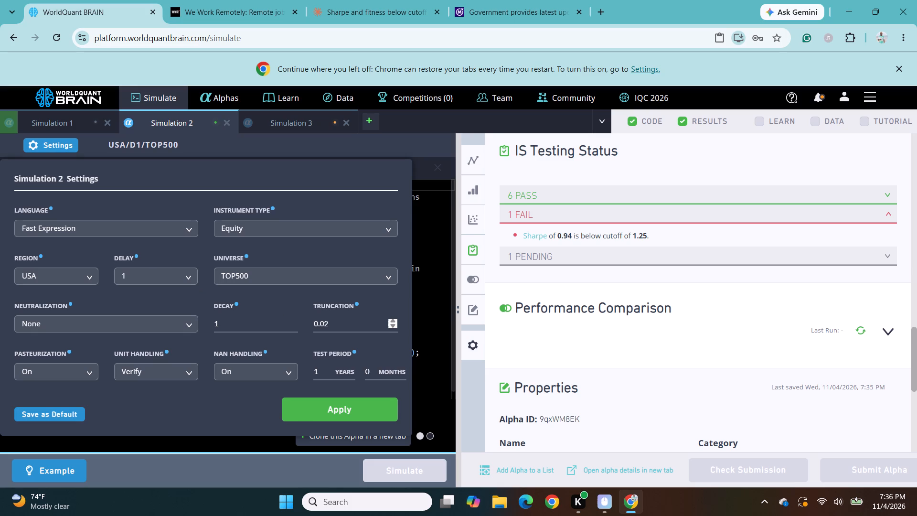
left_click(340, 330)
key("BackSpace")
key("1")
key("BackSpace")
key("4")
key("BackSpace")
key("8")
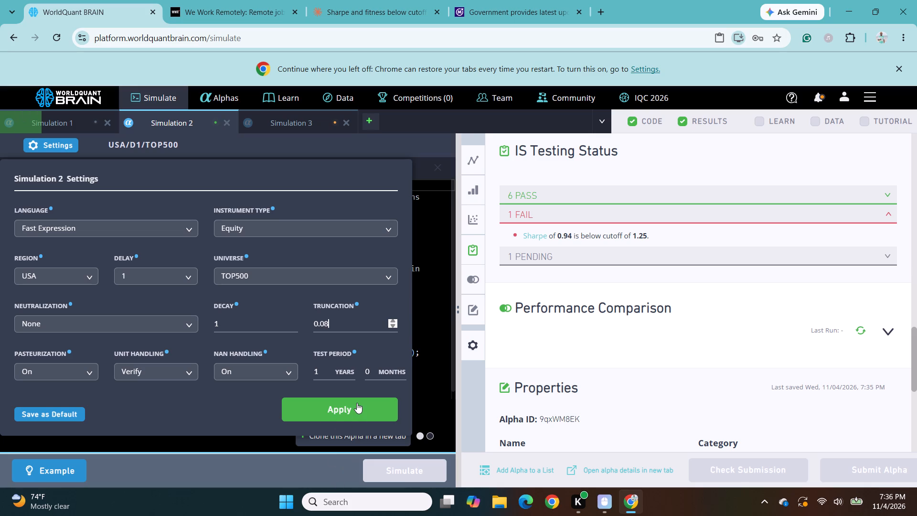
left_click(357, 403)
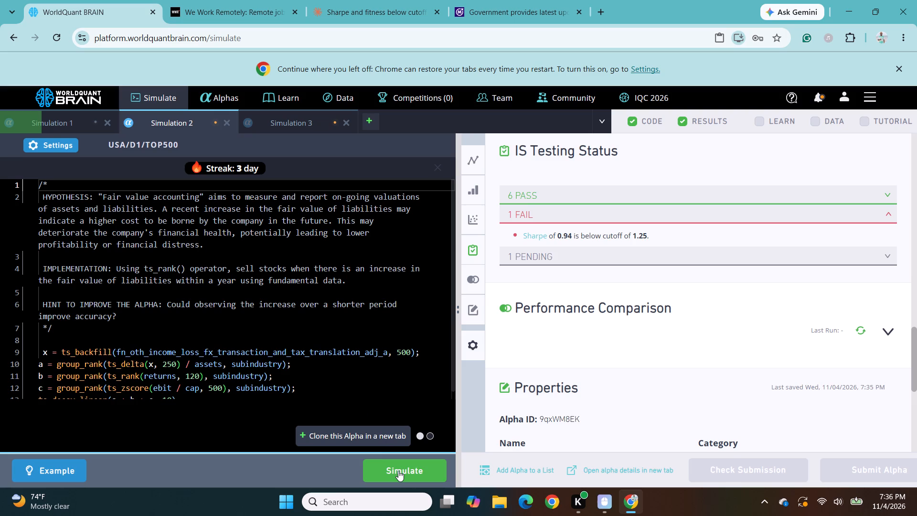
left_click(398, 471)
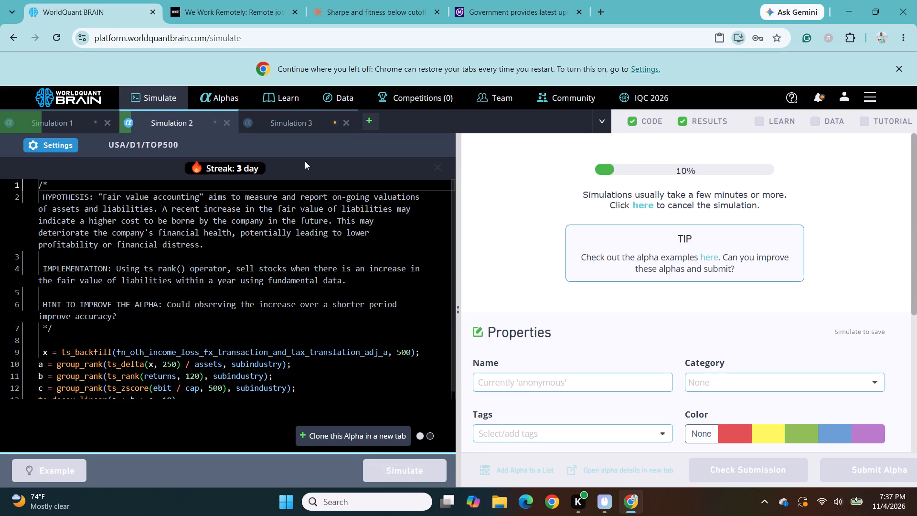
Switch to Simulation 3 and review its IS summary and failed IS checks.
left_click(305, 114)
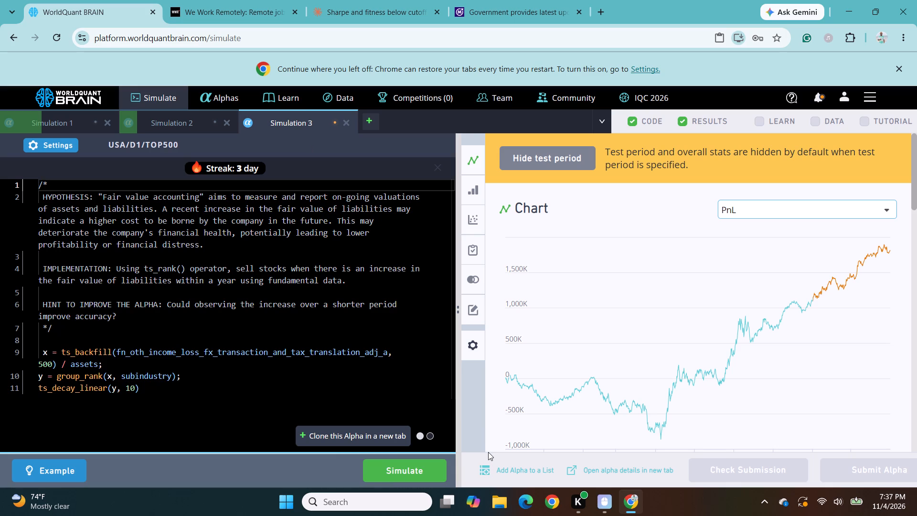
scroll(716, 451, "down", 3)
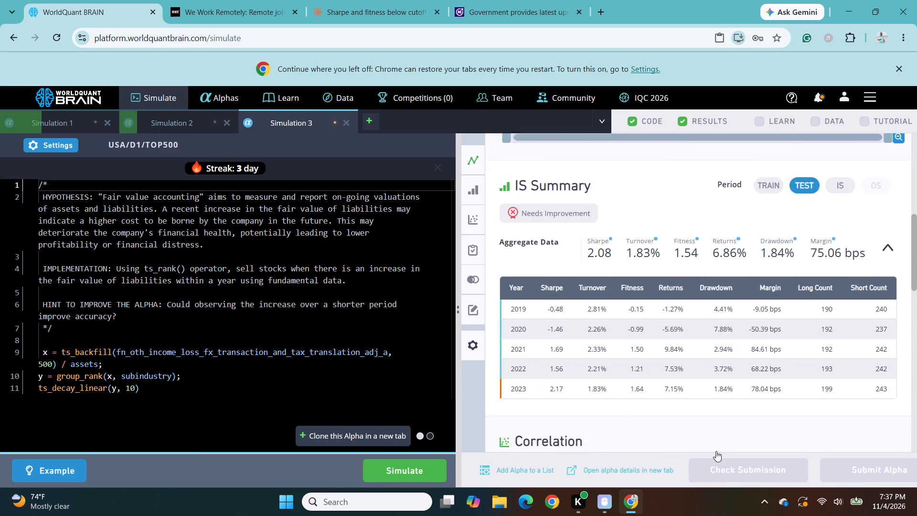
scroll(716, 451, "down", 2)
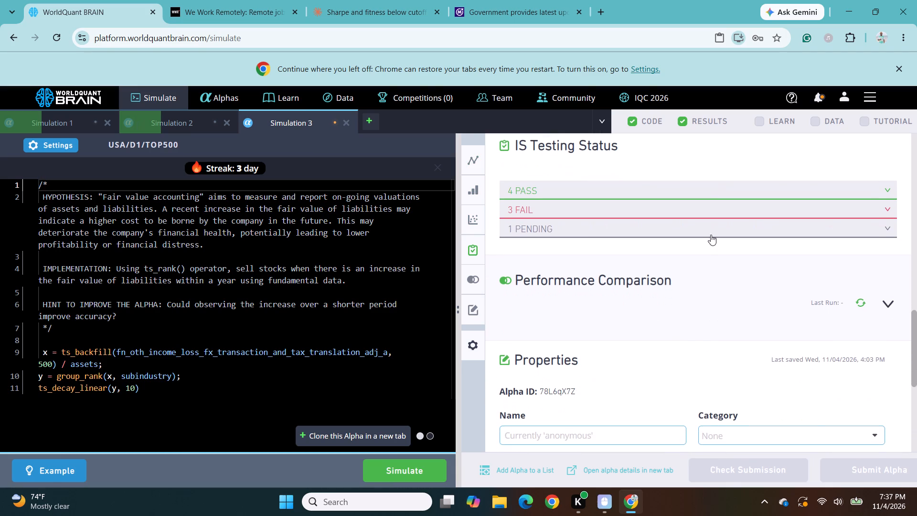
left_click(710, 206)
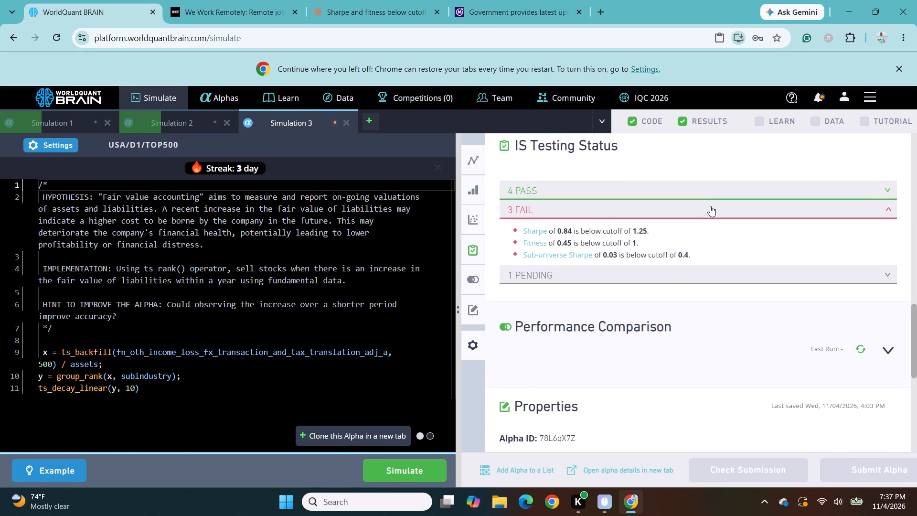
Set the truncation to 0.08 in the Simulation 3 settings and re-run the simulation.
left_click(54, 148)
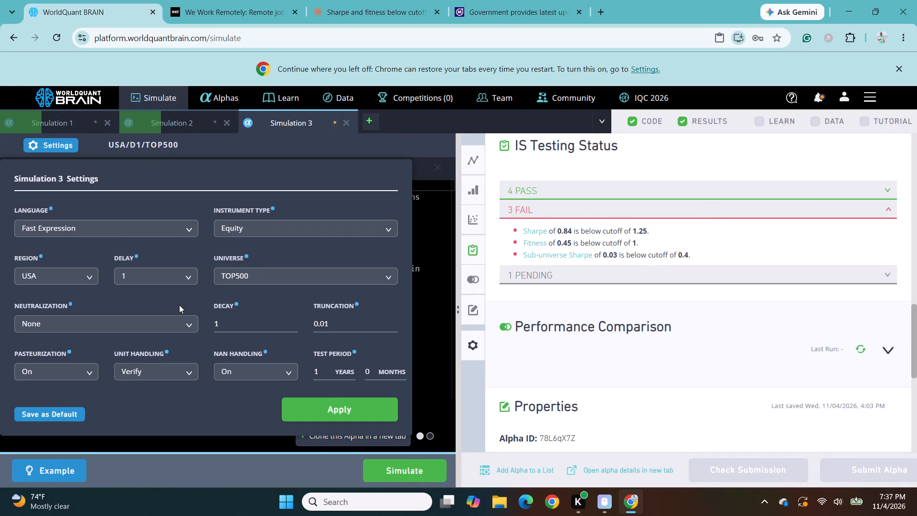
left_click(338, 324)
key("BackSpace")
key("8")
left_click(333, 407)
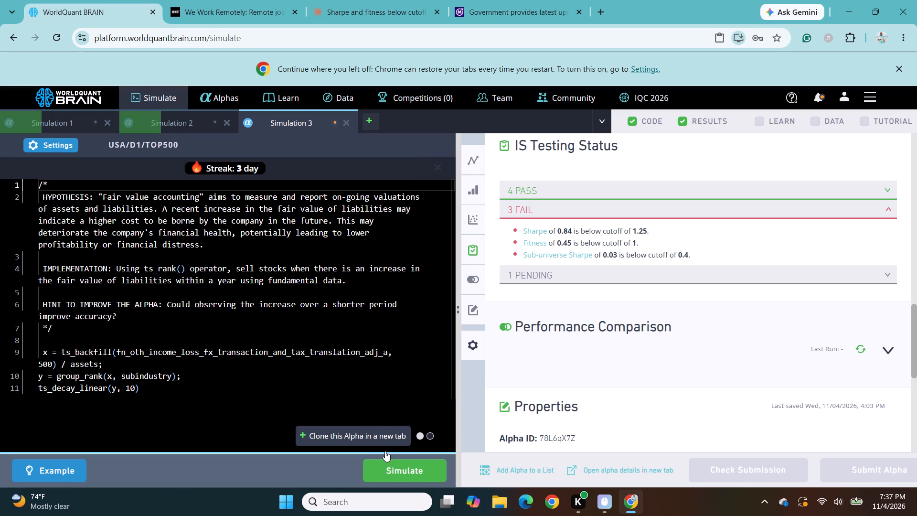
left_click(395, 463)
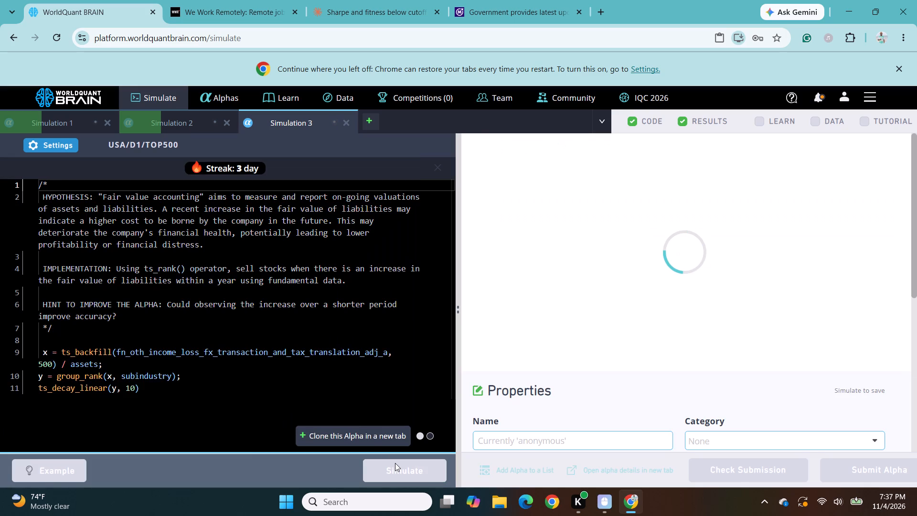
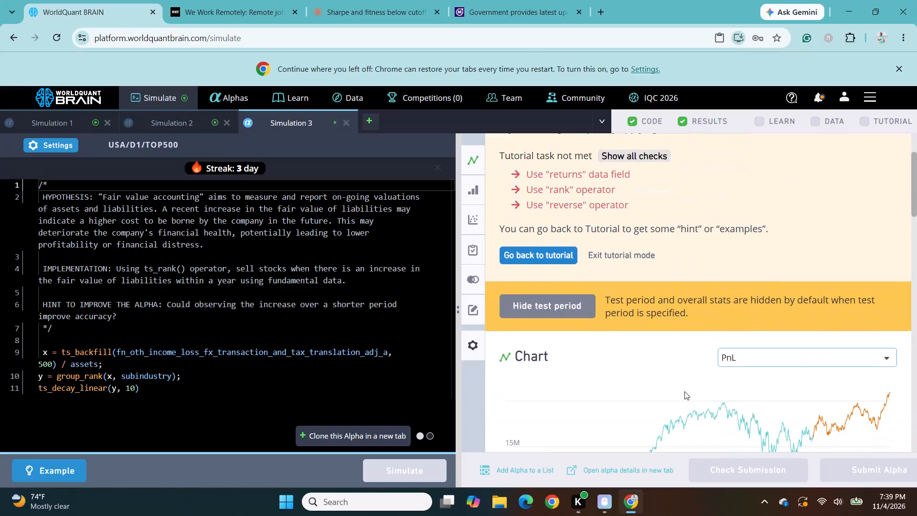
Review the new IS results of Simulation 3 and expand the failed checks under IS Testing Status.
scroll(684, 391, "down", 1)
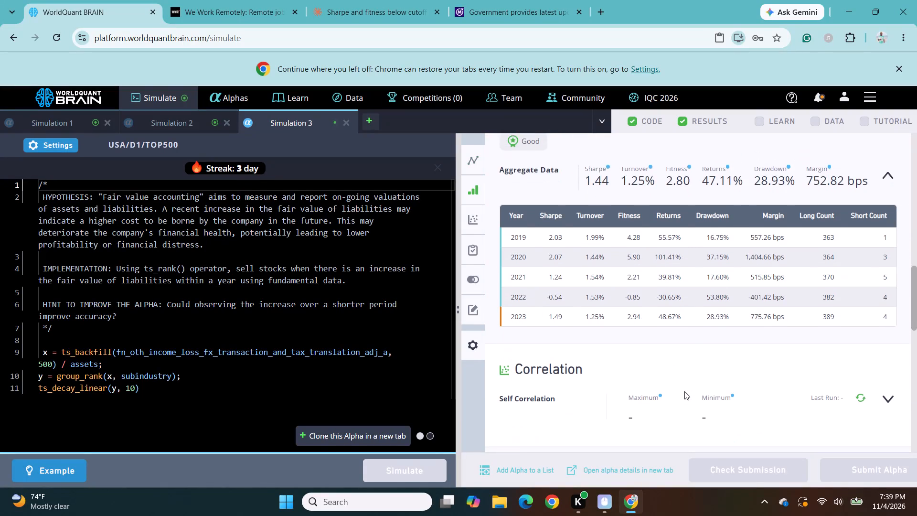
scroll(684, 391, "down", 2)
left_click(660, 406)
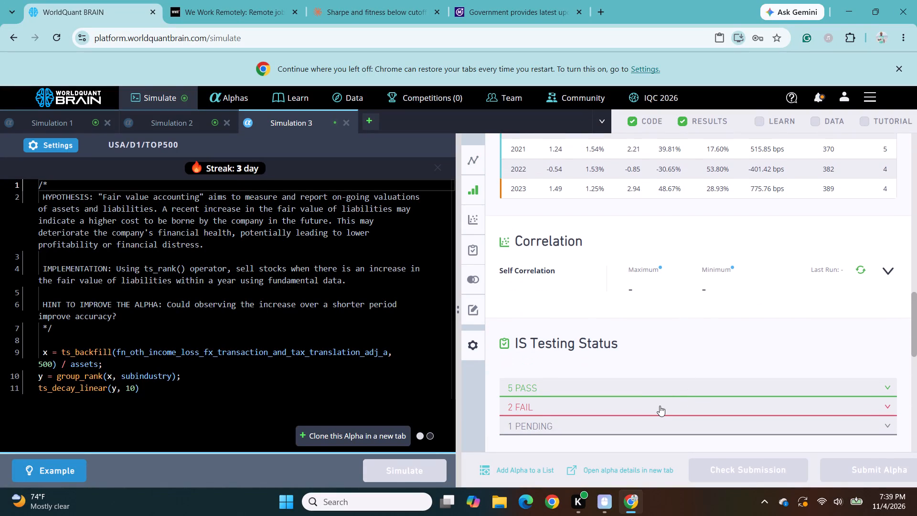
scroll(660, 406, "down", 1)
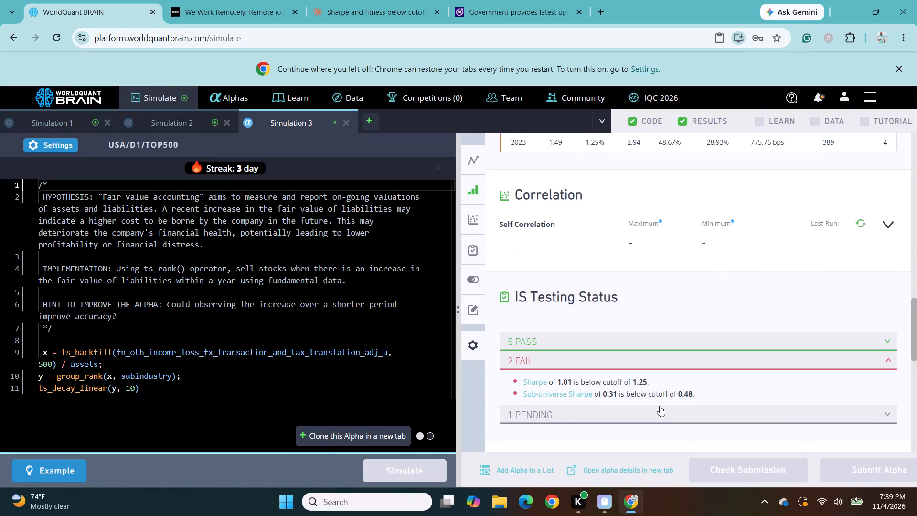
scroll(660, 406, "down", 1)
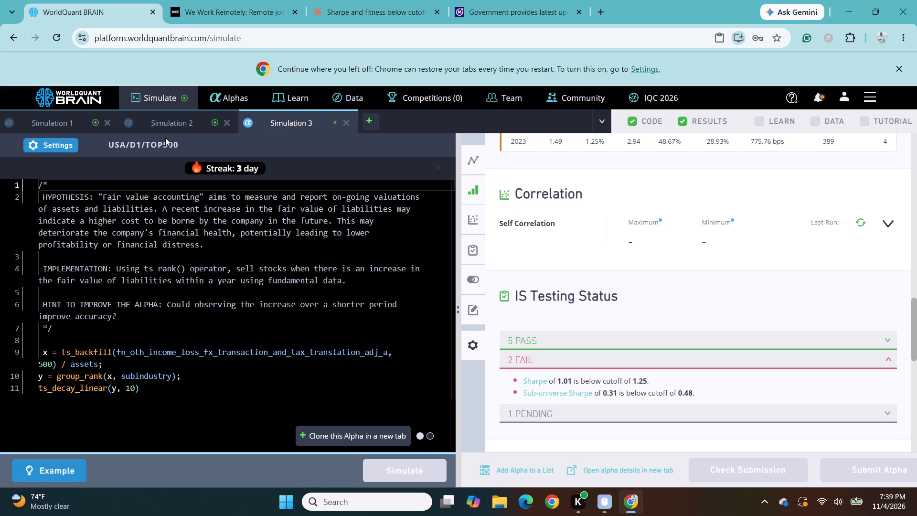
Change the universe to TOP3000 in the Simulation 3 settings and re-run the simulation.
left_click(49, 145)
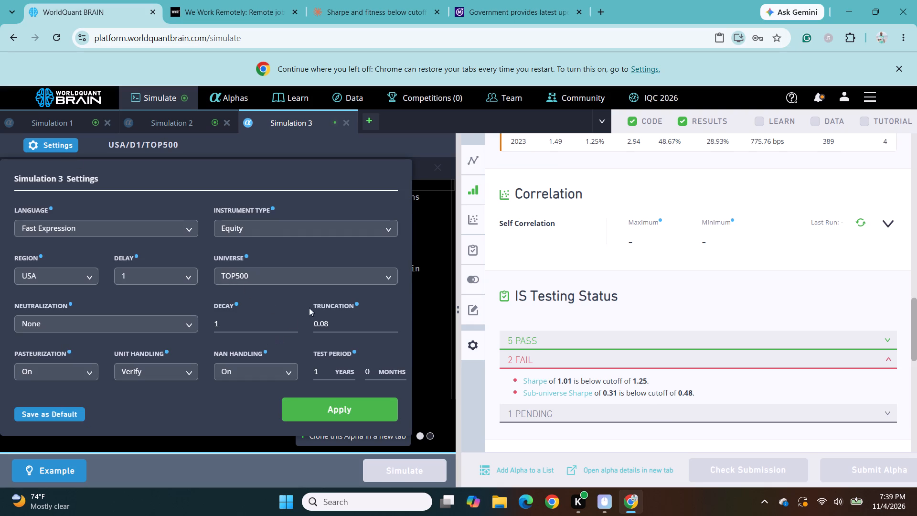
left_click(389, 274)
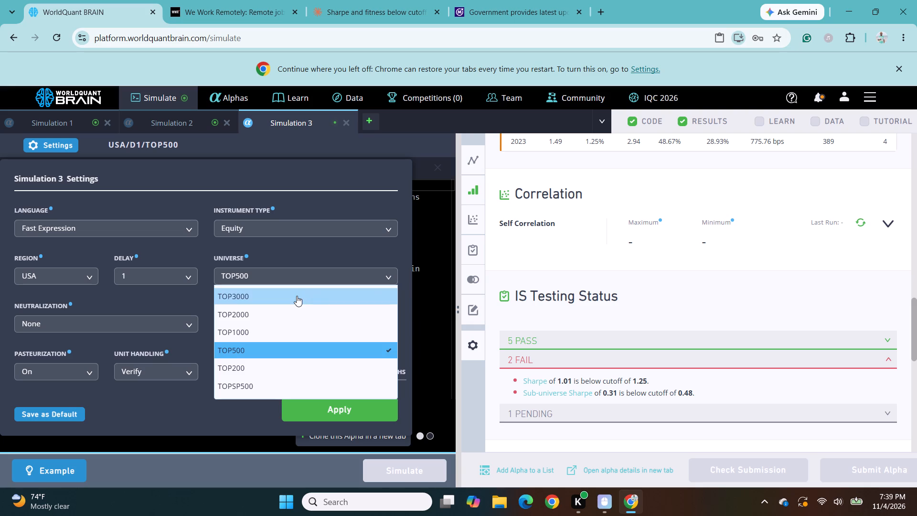
left_click(297, 296)
left_click(351, 410)
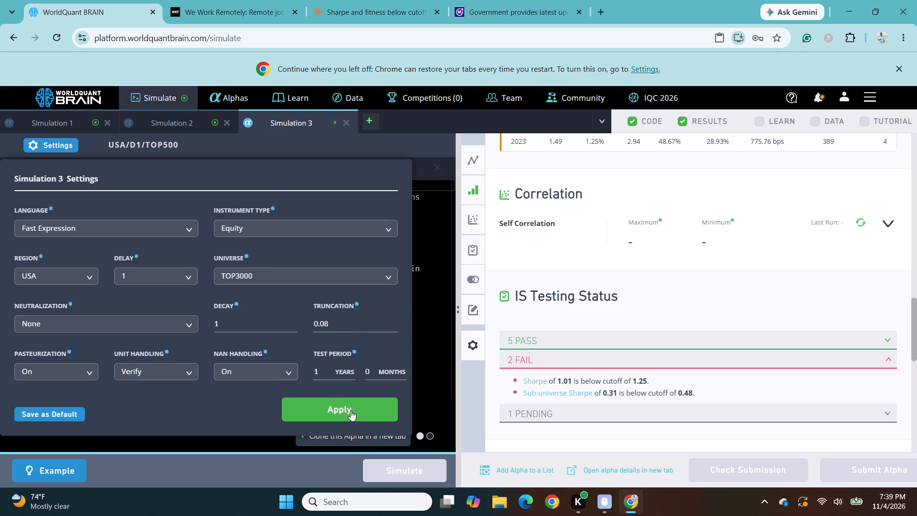
left_click(394, 467)
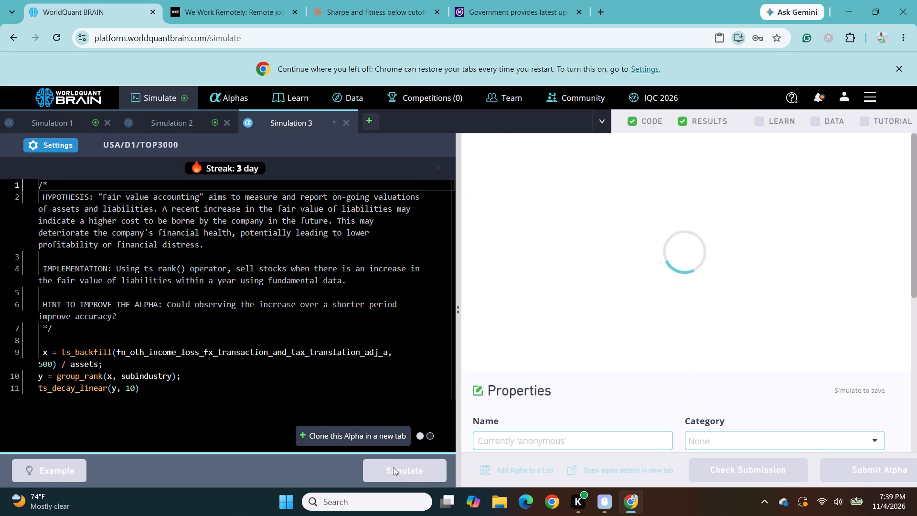
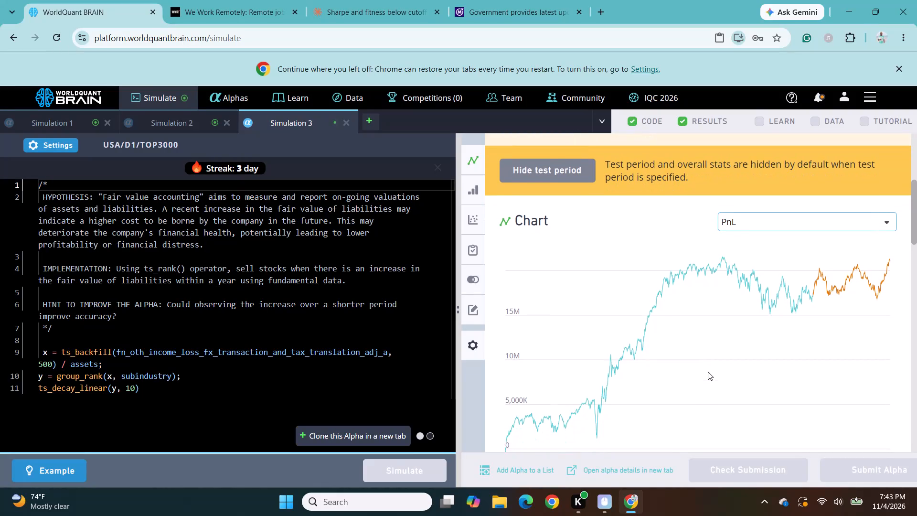
Review the IS Summary of Simulation 3 and expand the failed checks under IS Testing Status.
scroll(708, 372, "down", 4)
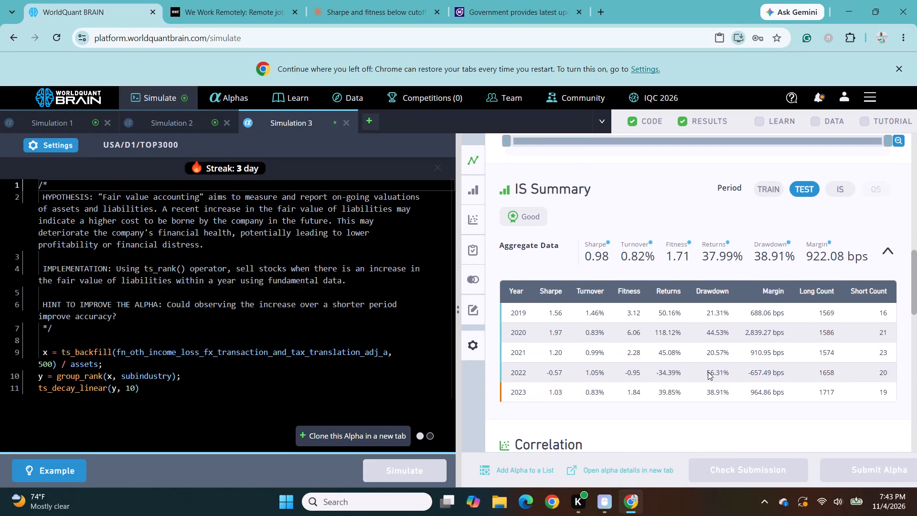
scroll(708, 372, "down", 4)
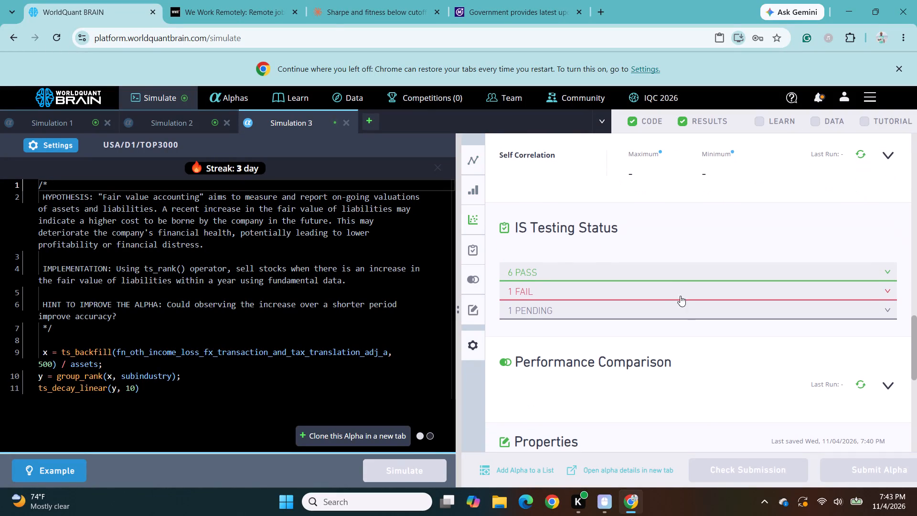
left_click(678, 287)
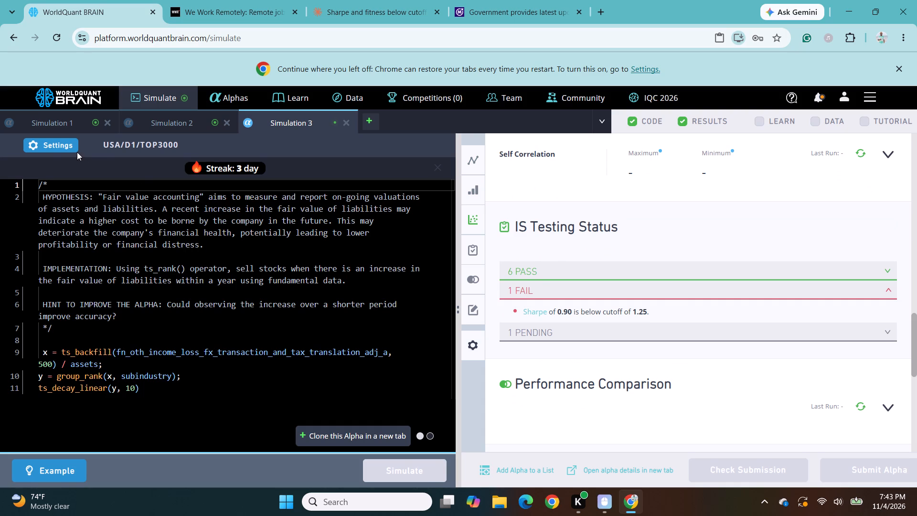
Set the decay to 10 in the Simulation 3 settings, apply it and re-run the simulation.
left_click(53, 142)
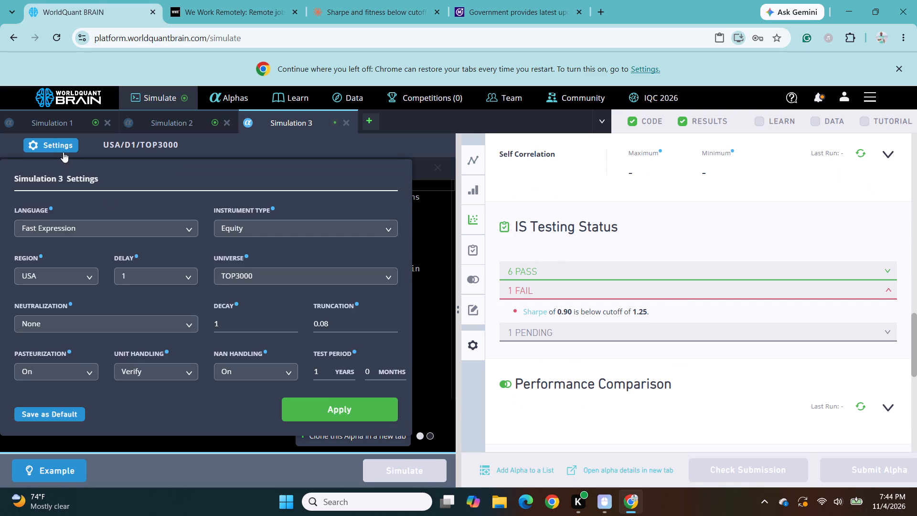
left_click(223, 318)
key("BackSpace")
type("10")
left_click(343, 412)
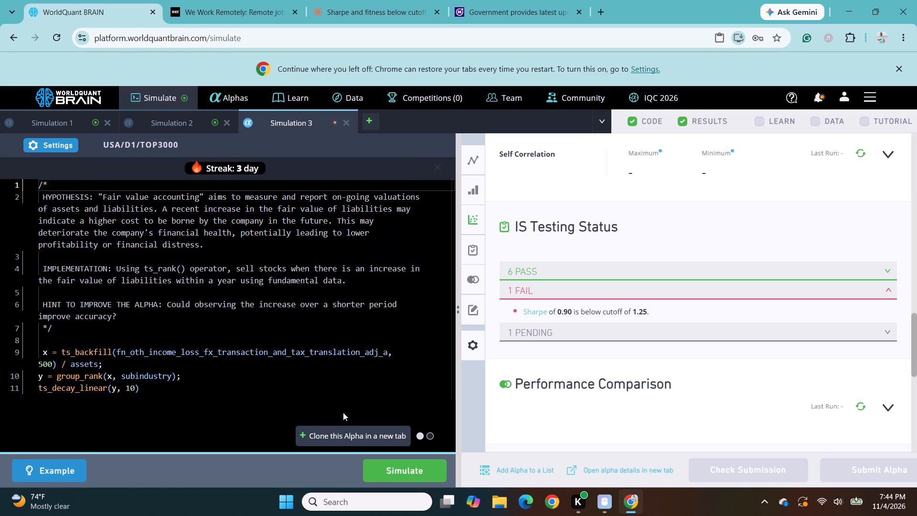
left_click(392, 467)
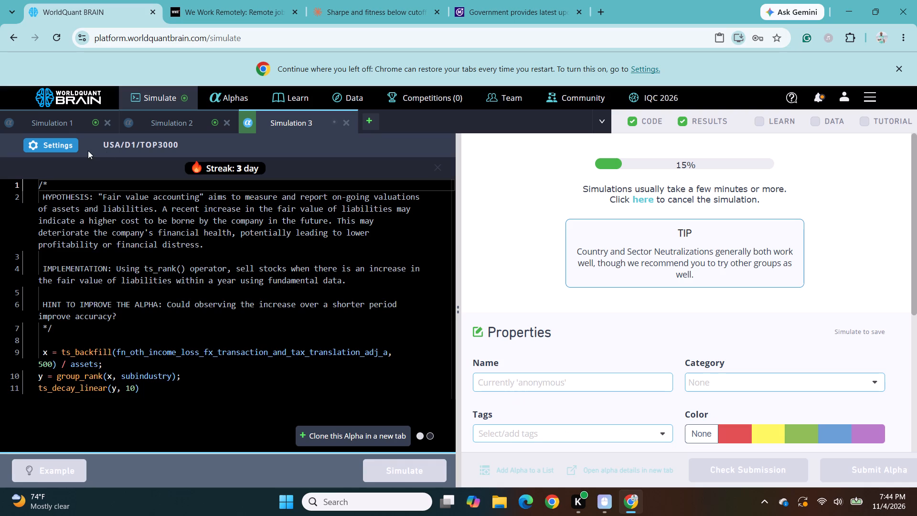
Show the test period for Simulation 1 and expand its failed checks under IS Testing Status.
left_click(75, 122)
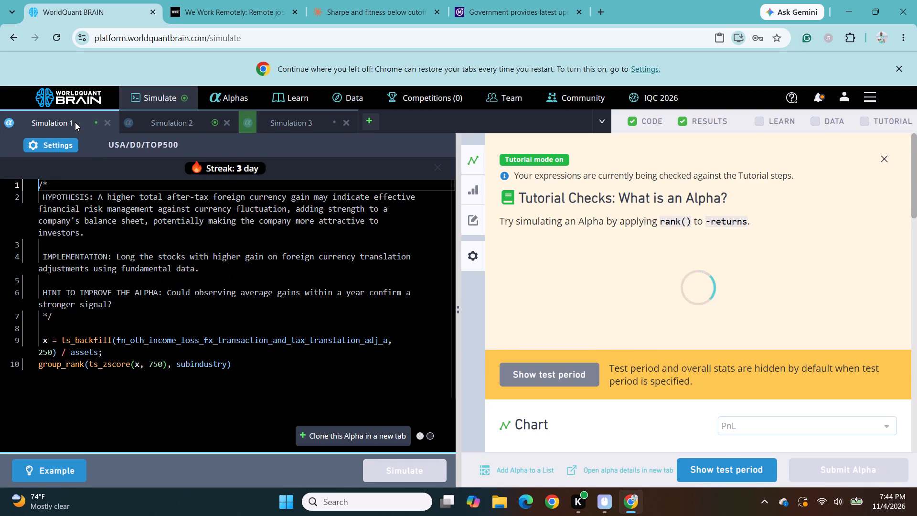
left_click(723, 473)
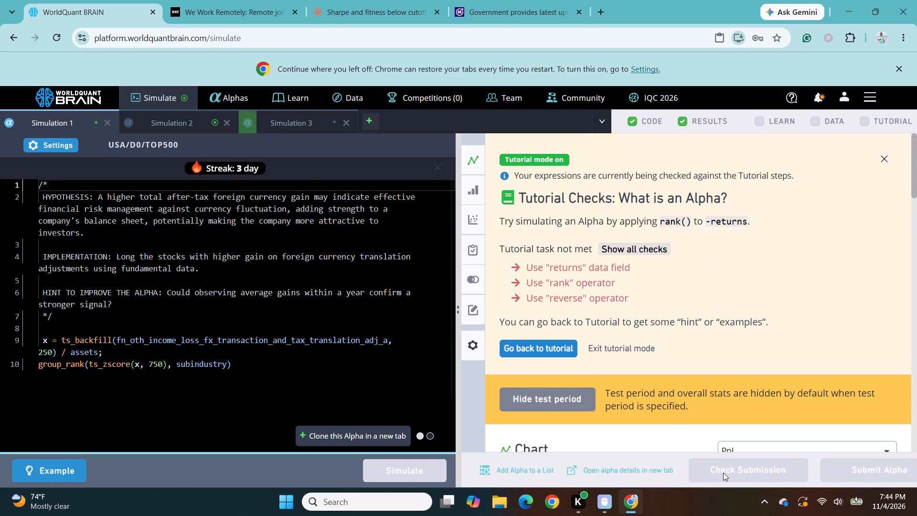
scroll(699, 392, "down", 7)
left_click(689, 303)
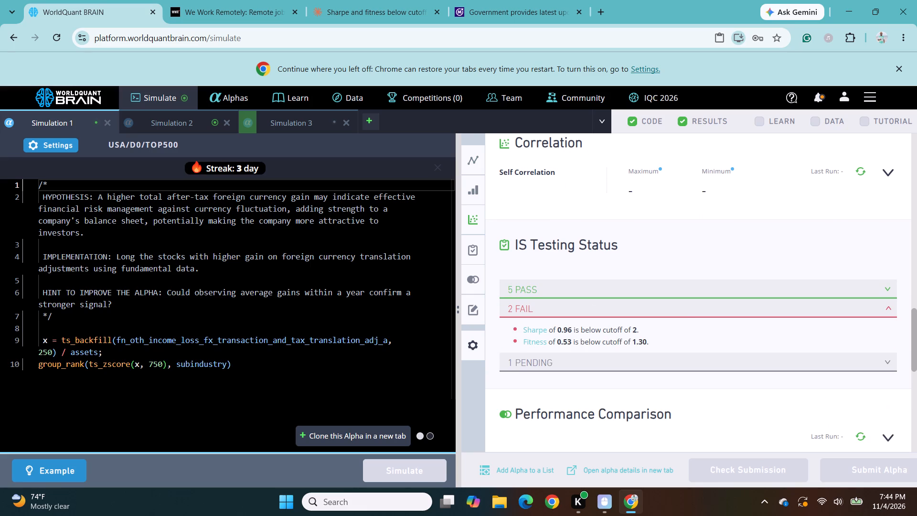
Change the neutralization to None in the Simulation 1 settings, apply it and re-run the simulation.
left_click(58, 146)
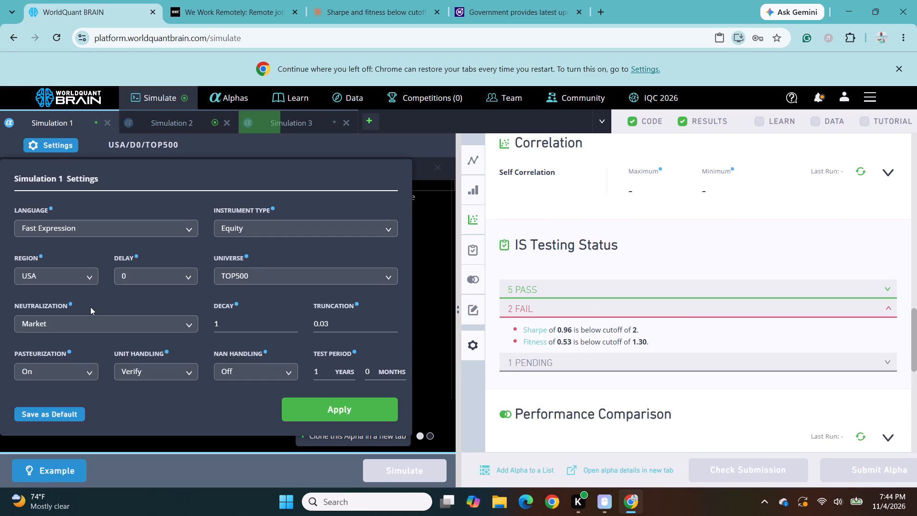
left_click(184, 322)
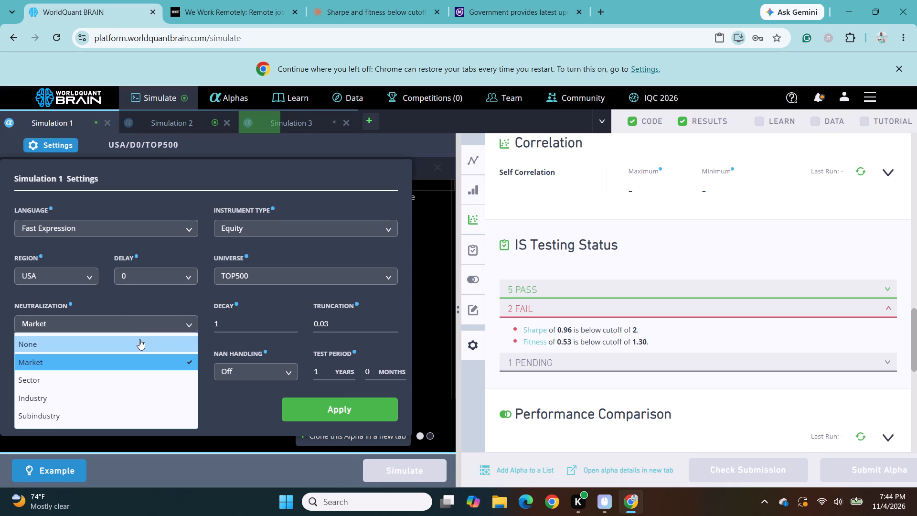
left_click(137, 339)
left_click(333, 402)
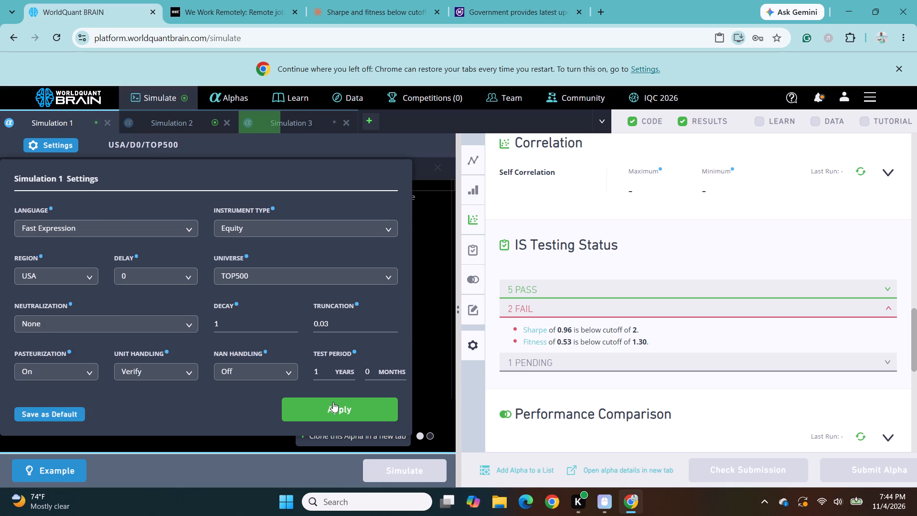
left_click(406, 469)
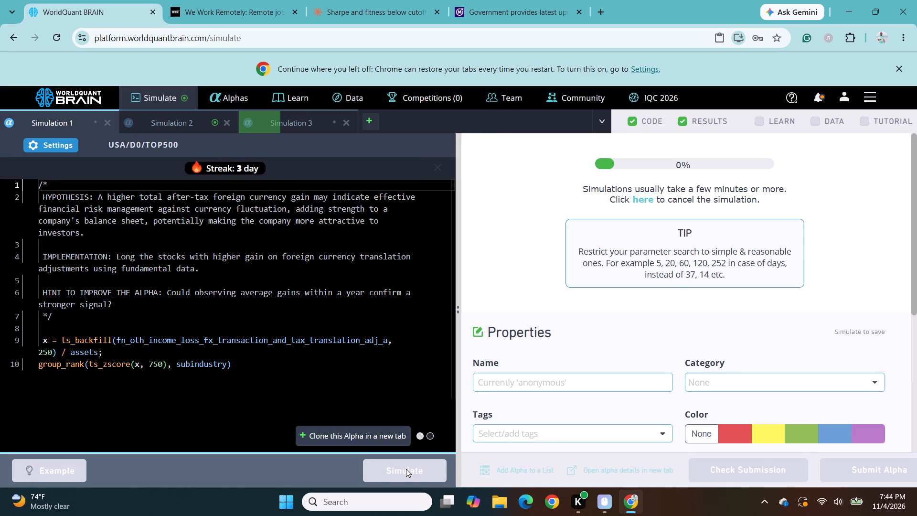
left_click(178, 119)
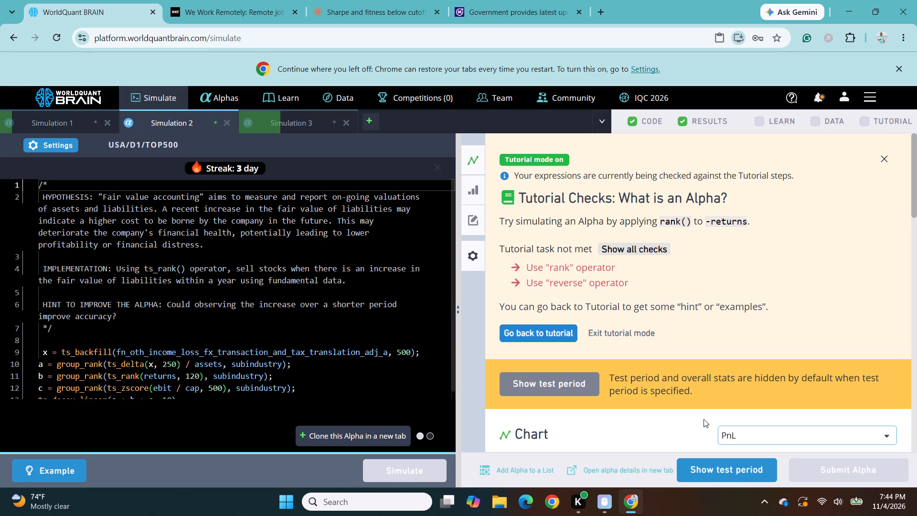
left_click(731, 476)
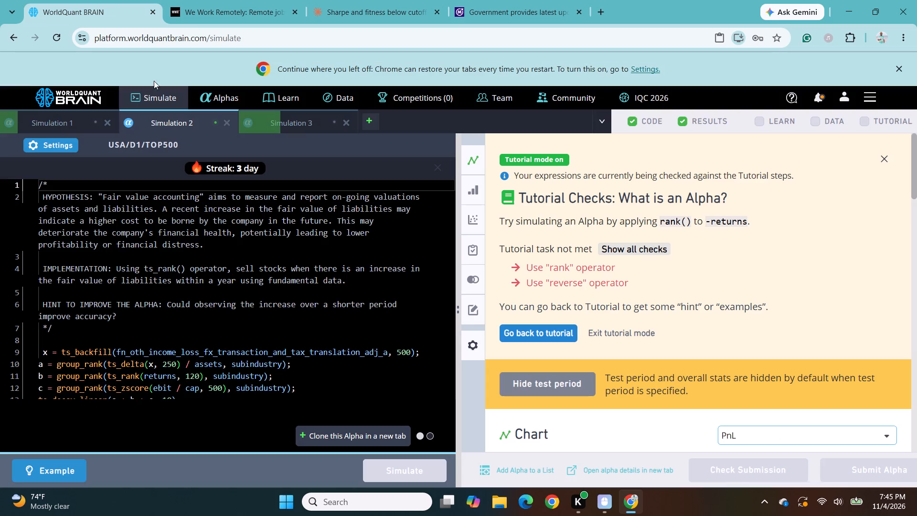
scroll(200, 247, "down", 2)
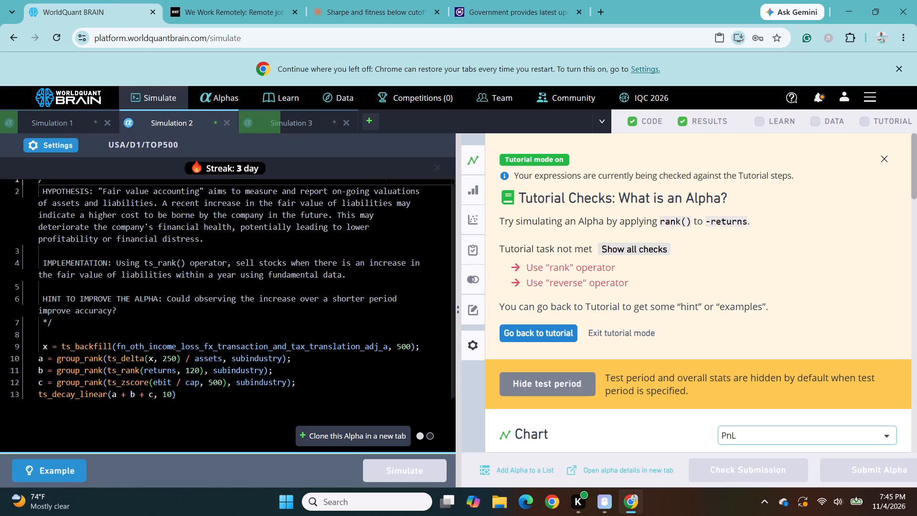
scroll(200, 247, "down", 3)
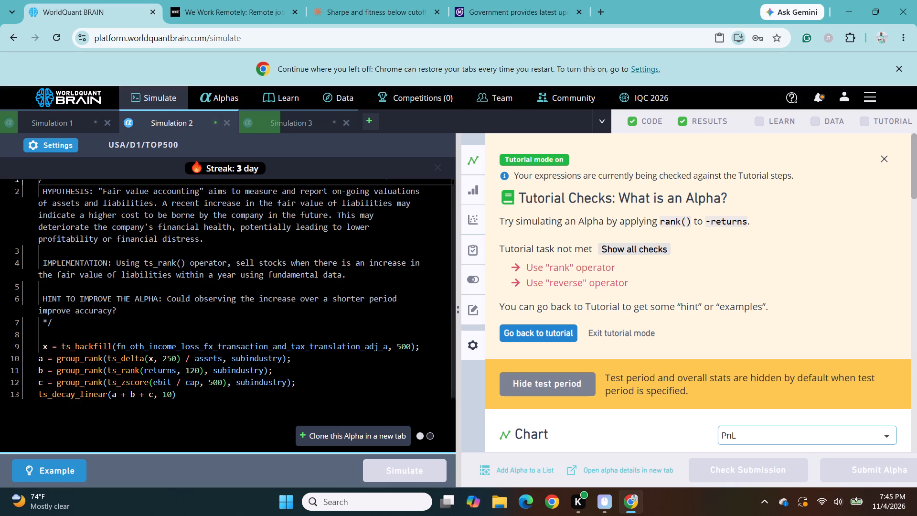
scroll(200, 247, "down", 2)
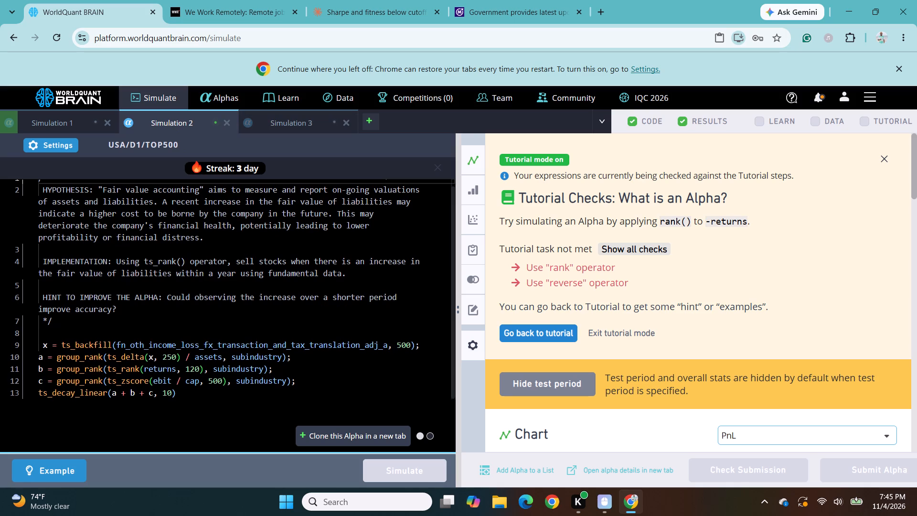
scroll(200, 247, "down", 1)
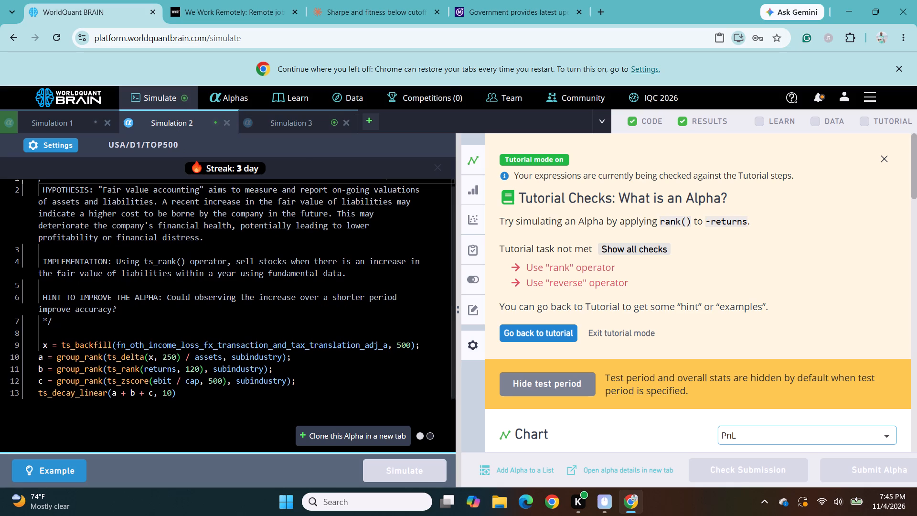
scroll(160, 231, "up", 1)
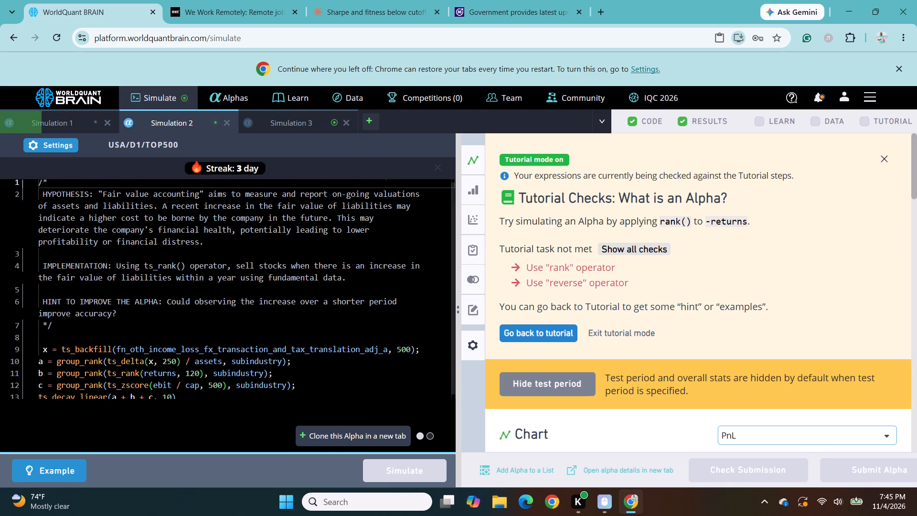
scroll(160, 231, "down", 1)
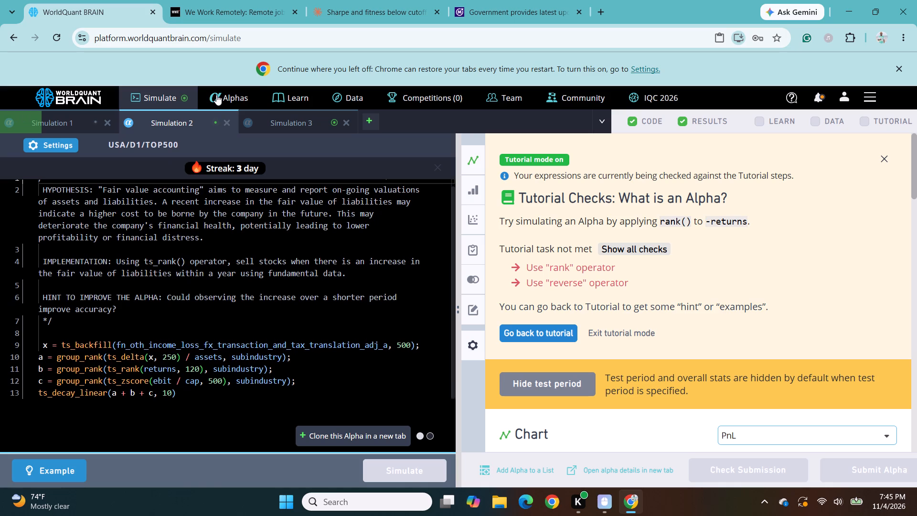
Open Simulation 3, show its test period results, and examine the IS summary and the failed IS tests.
left_click(276, 123)
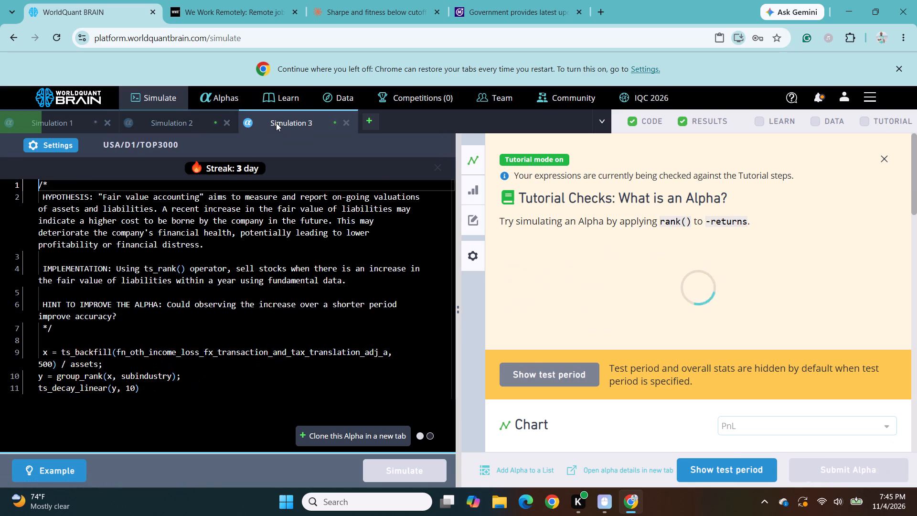
left_click(710, 467)
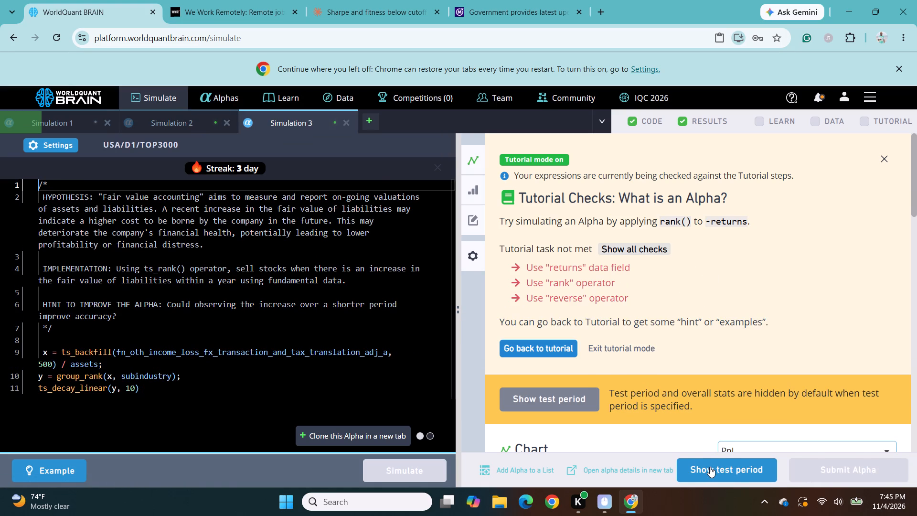
scroll(692, 372, "down", 4)
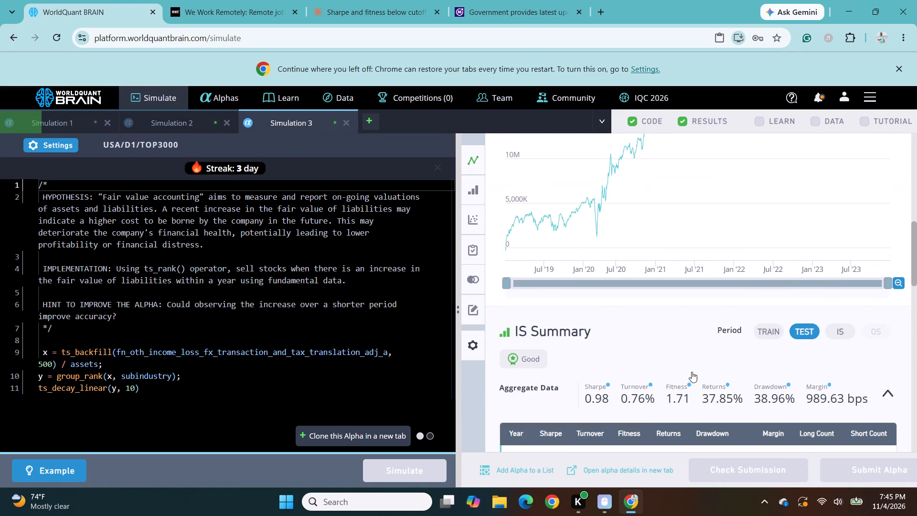
scroll(692, 372, "down", 4)
scroll(692, 372, "up", 4)
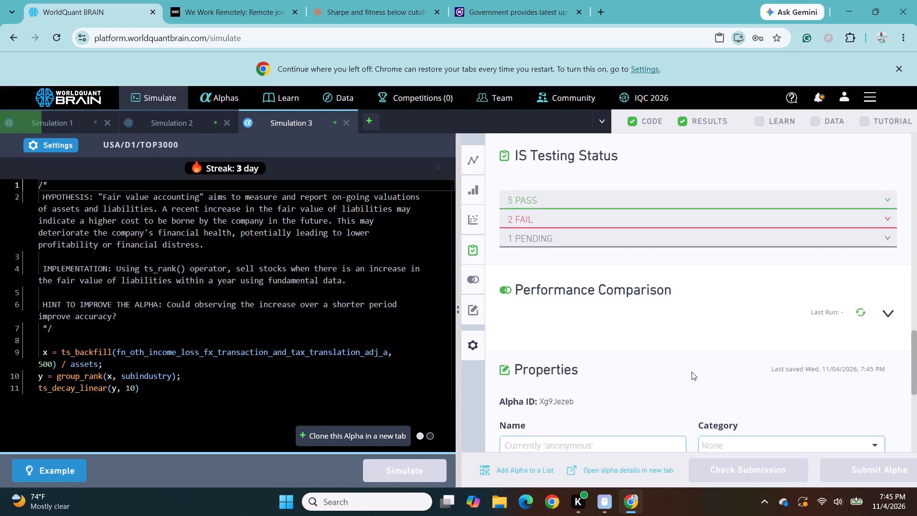
scroll(692, 372, "up", 1)
left_click(678, 275)
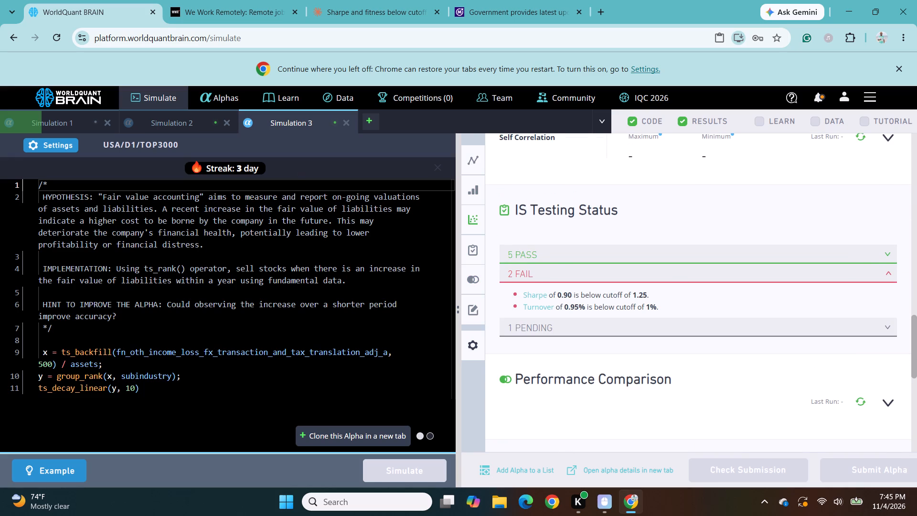
Change the universe to TOP500 in the Simulation 3 settings, apply it and re-run the simulation.
left_click(61, 143)
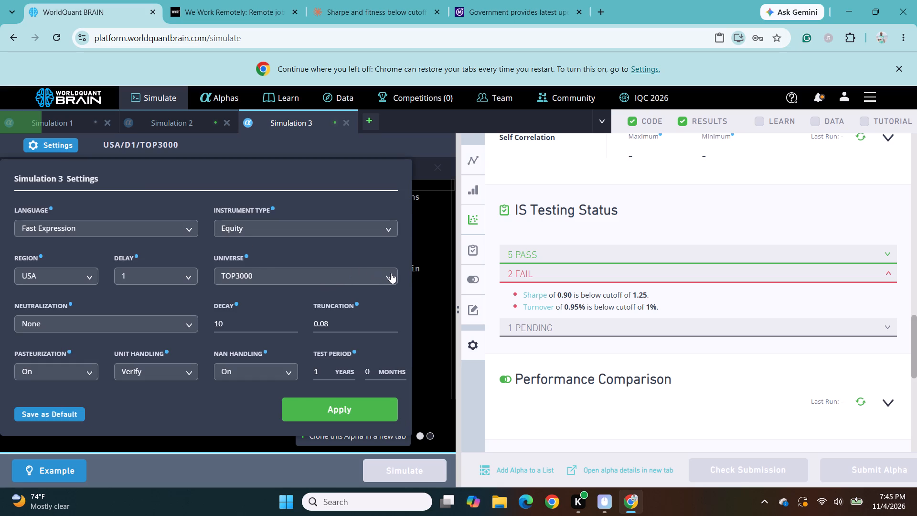
left_click(391, 273)
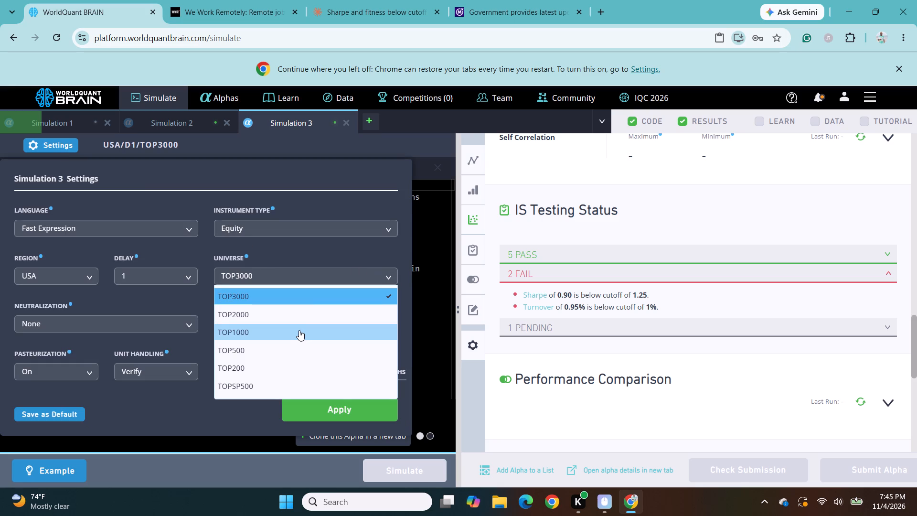
left_click(290, 347)
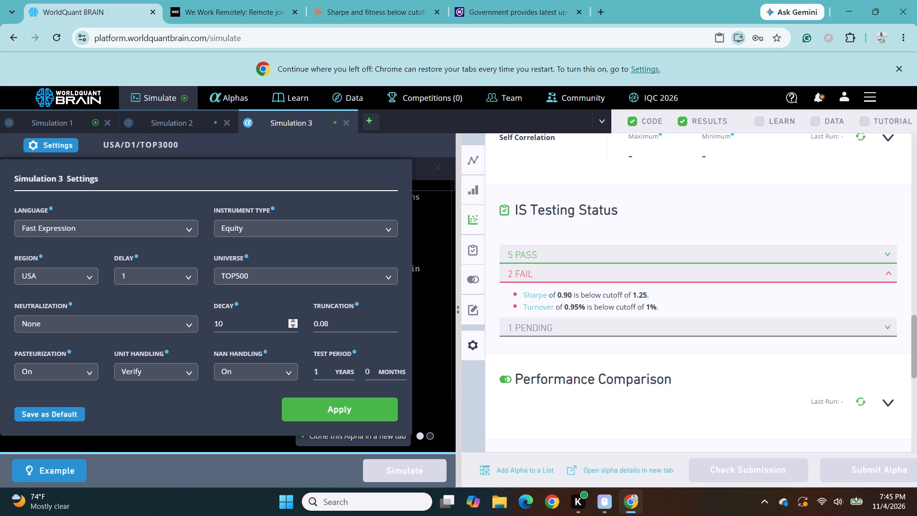
left_click(344, 407)
left_click(402, 470)
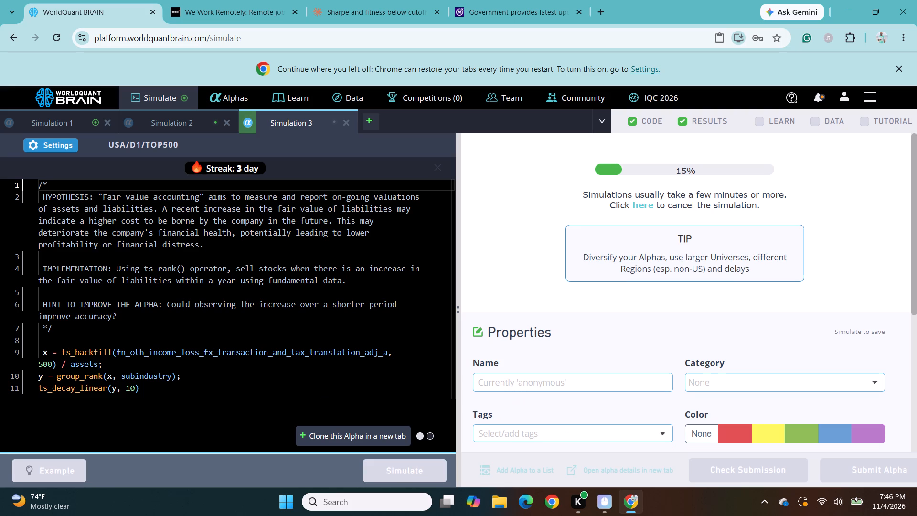
Go back to Simulation 2 and examine its IS summary and the failed test in its IS testing status.
left_click(176, 124)
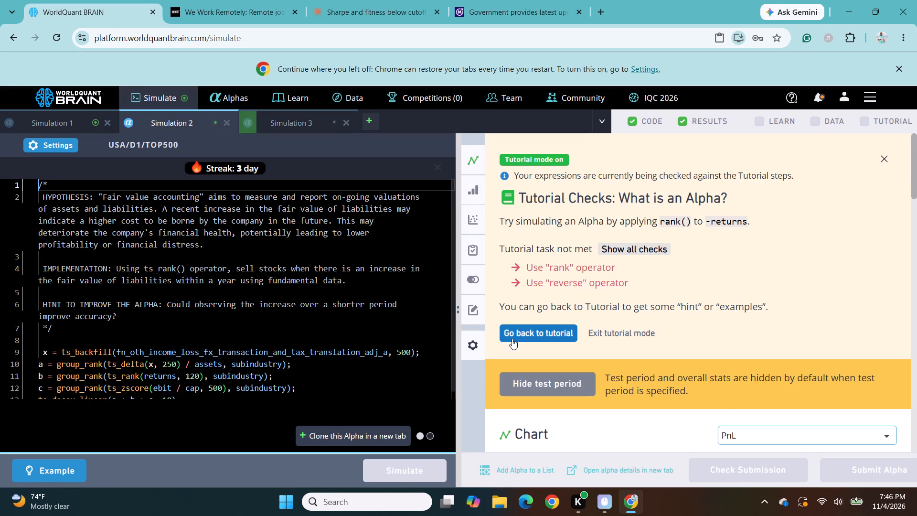
scroll(575, 348, "down", 5)
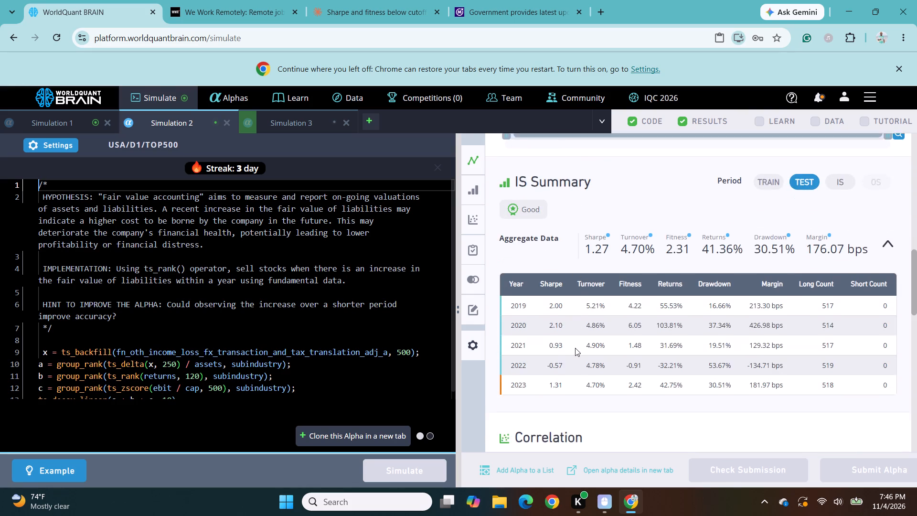
scroll(575, 348, "down", 5)
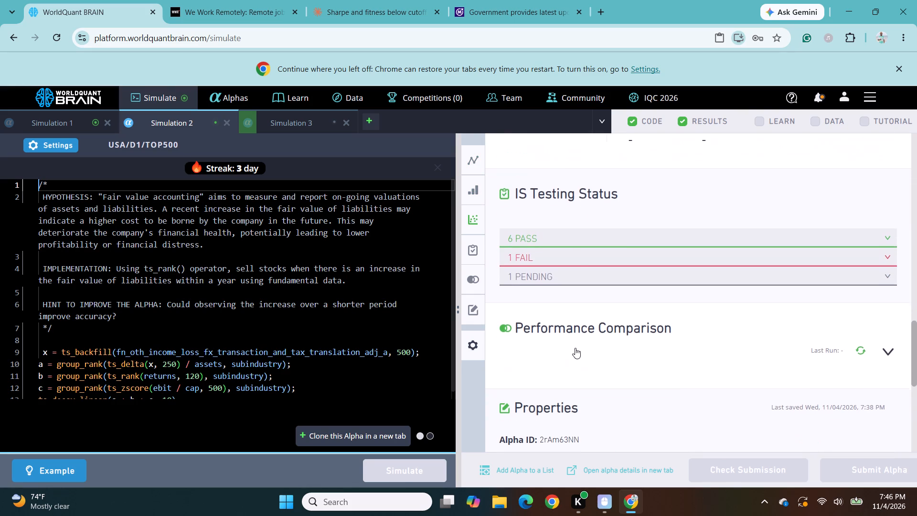
left_click_drag(580, 266, 582, 259)
left_click(582, 259)
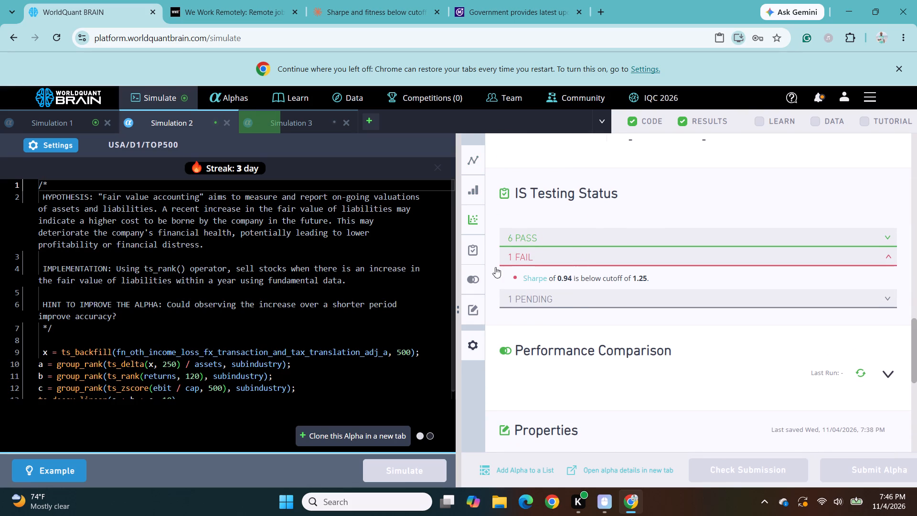
Change the universe to TOP3000 in the Simulation 2 settings, apply it and re-run the simulation.
left_click(54, 146)
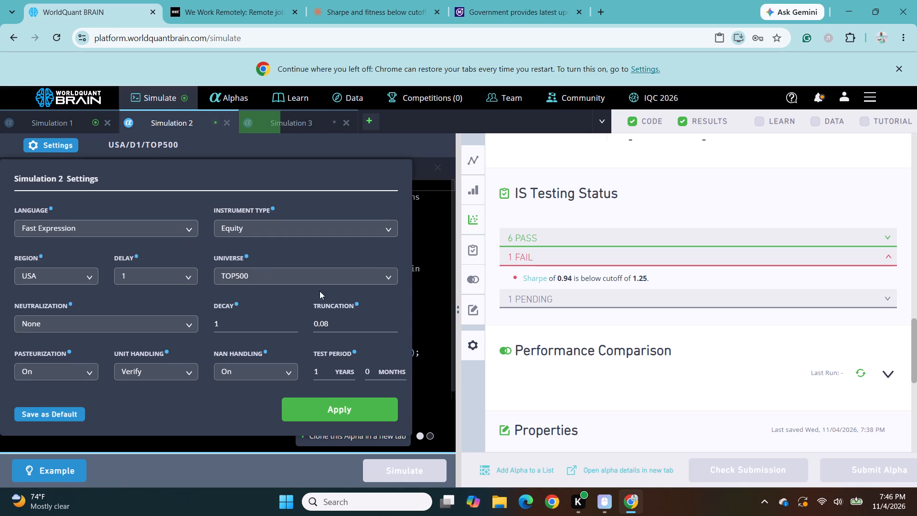
left_click(387, 276)
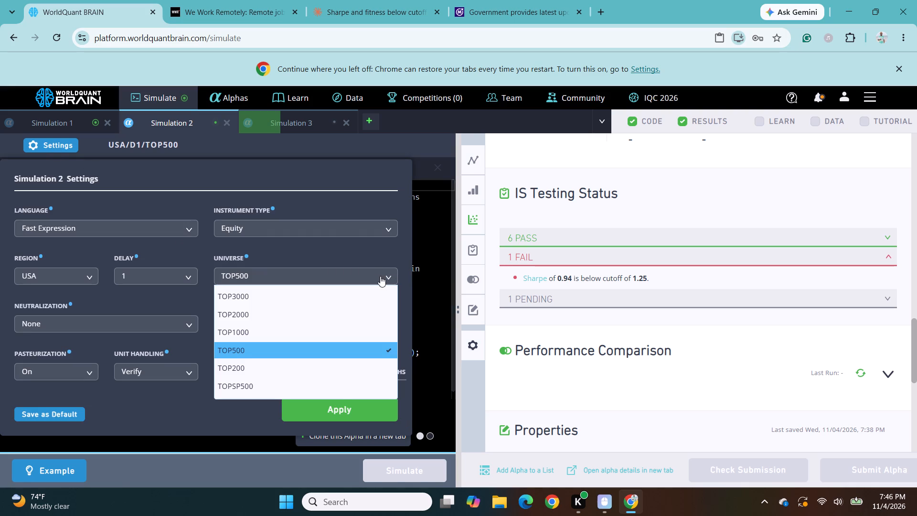
left_click(330, 297)
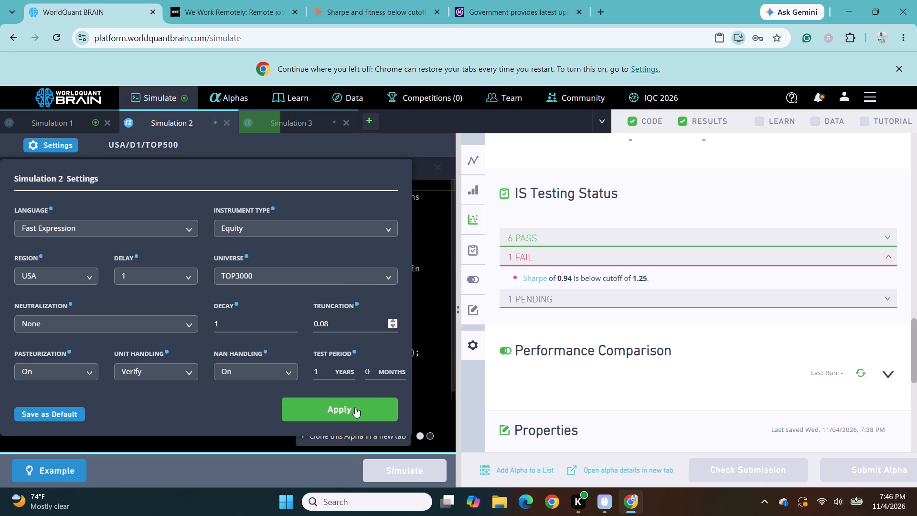
left_click(354, 408)
left_click(397, 473)
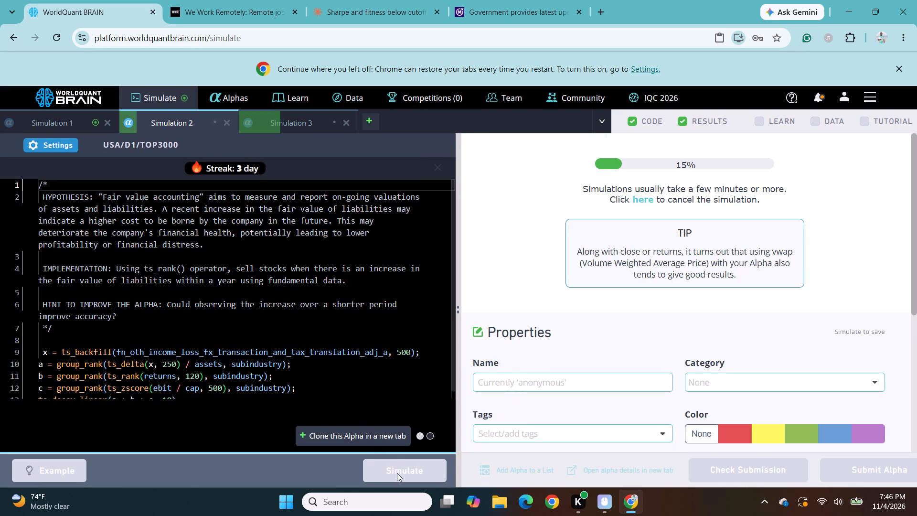
Open Simulation 1, show its test period results, and examine the yearly summary and the failed IS test.
left_click(59, 122)
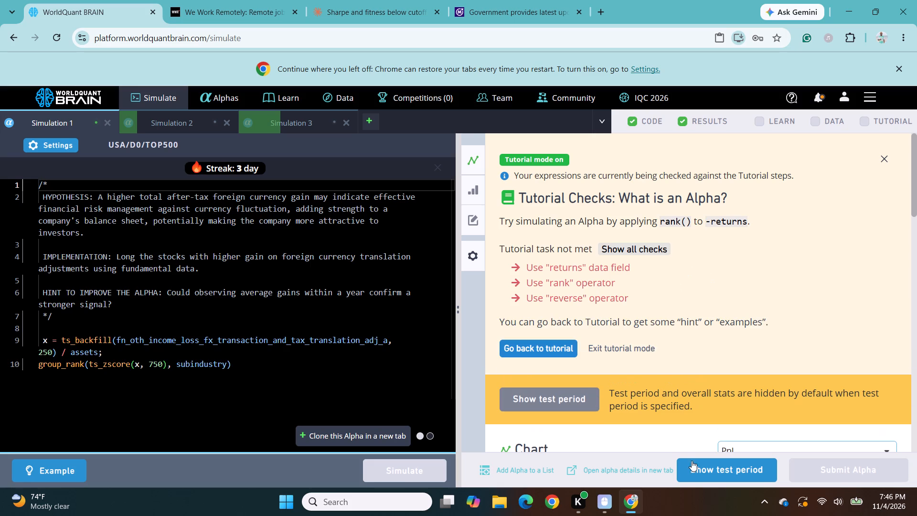
left_click(704, 473)
scroll(658, 394, "down", 1)
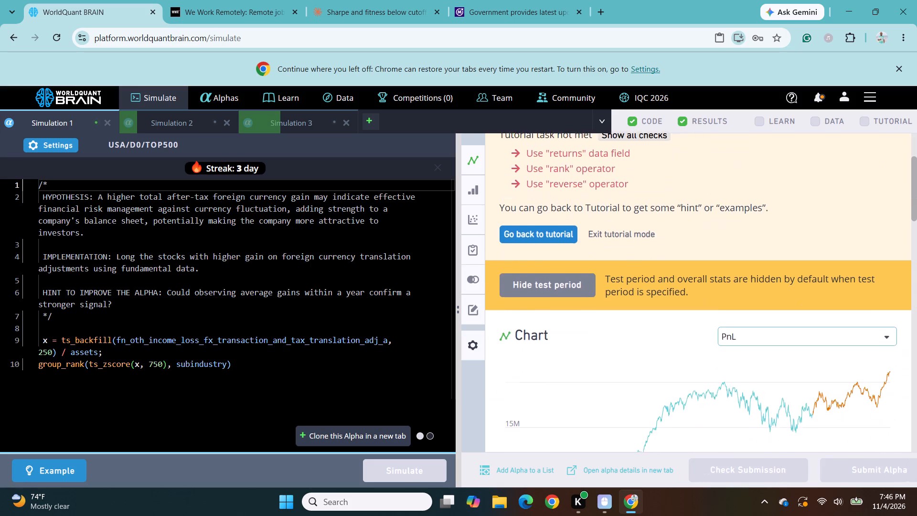
scroll(658, 394, "down", 5)
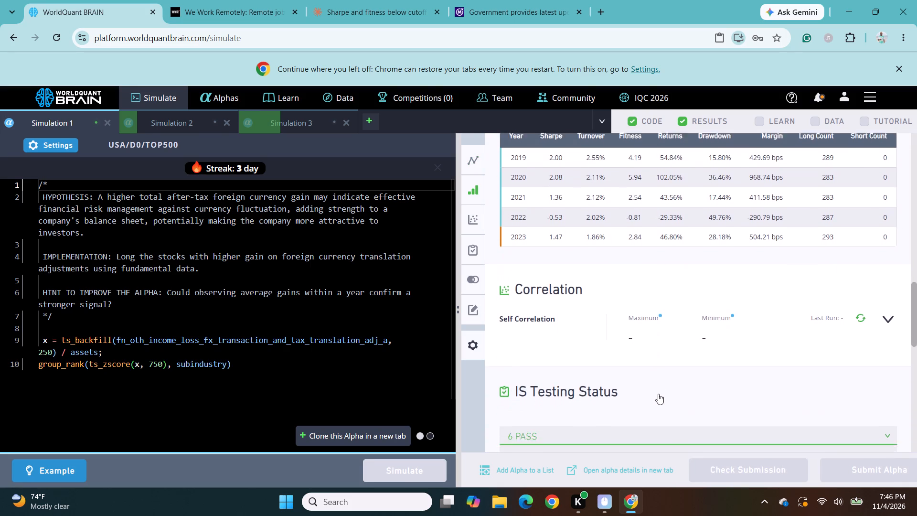
scroll(658, 394, "down", 1)
left_click(636, 411)
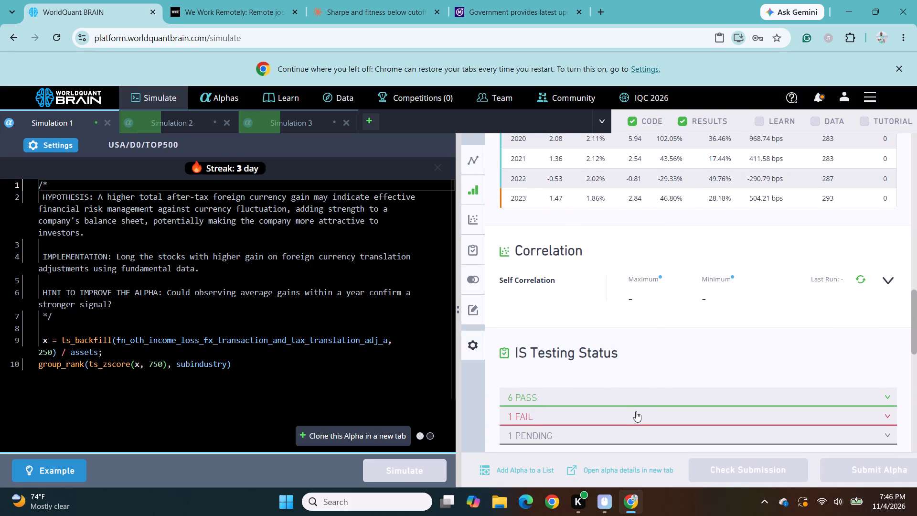
scroll(636, 411, "down", 1)
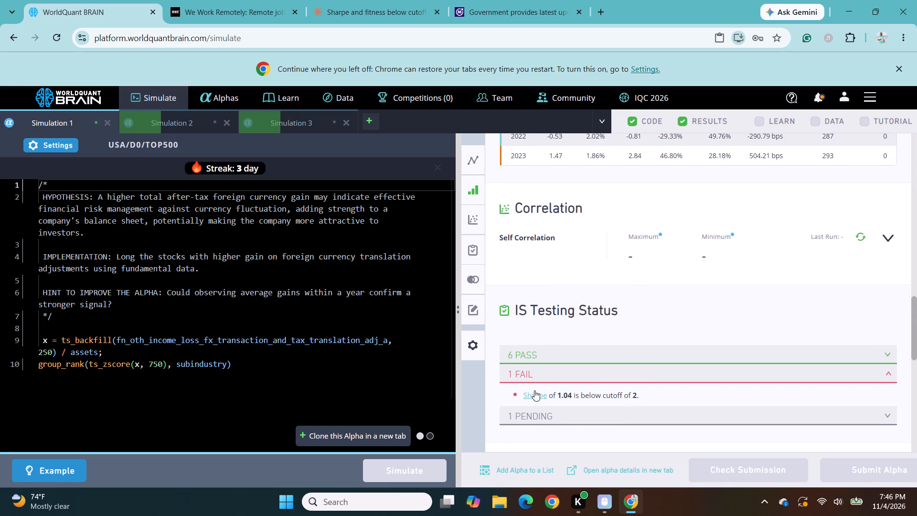
left_click(517, 381)
left_click_drag(517, 381, 518, 381)
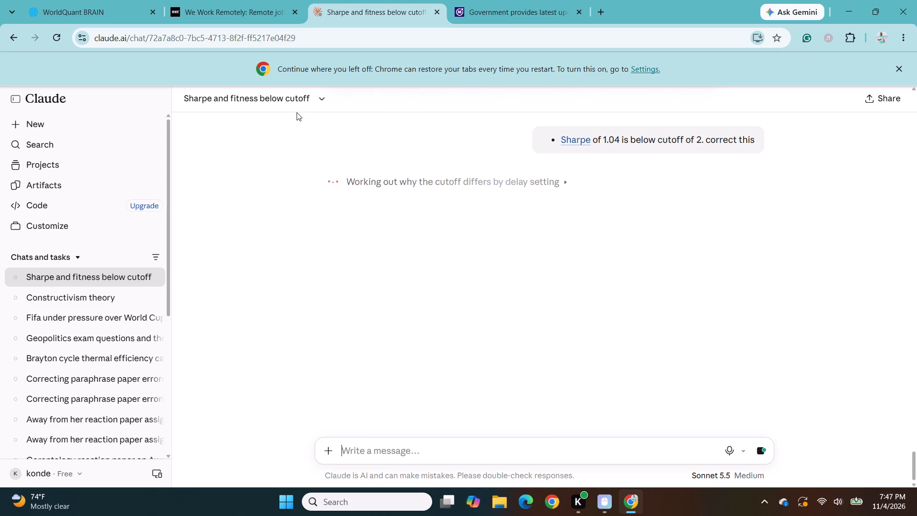
Return to WorldQuant BRAIN and collapse the failed test details in Simulation 1's IS testing status.
left_click(119, 9)
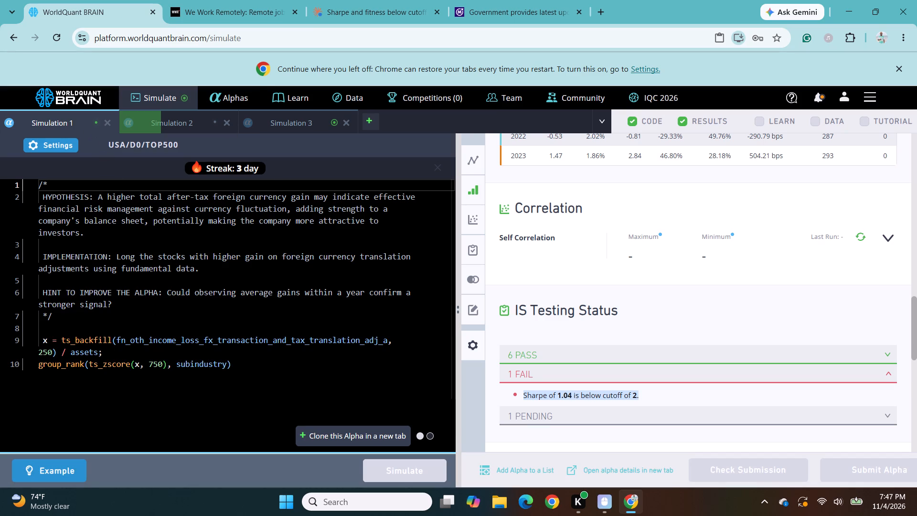
left_click(556, 372)
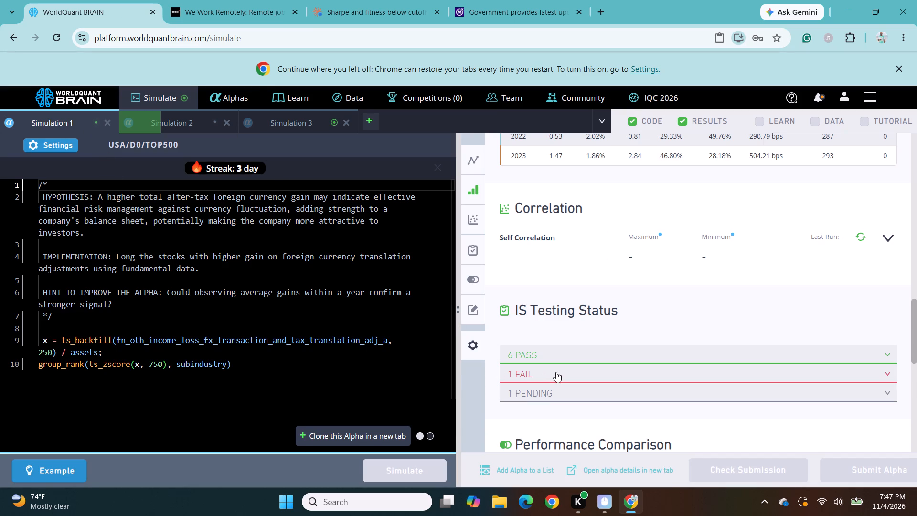
Set Simulation 1's truncation to 0.08, apply the settings, and re-run the simulation.
left_click(58, 145)
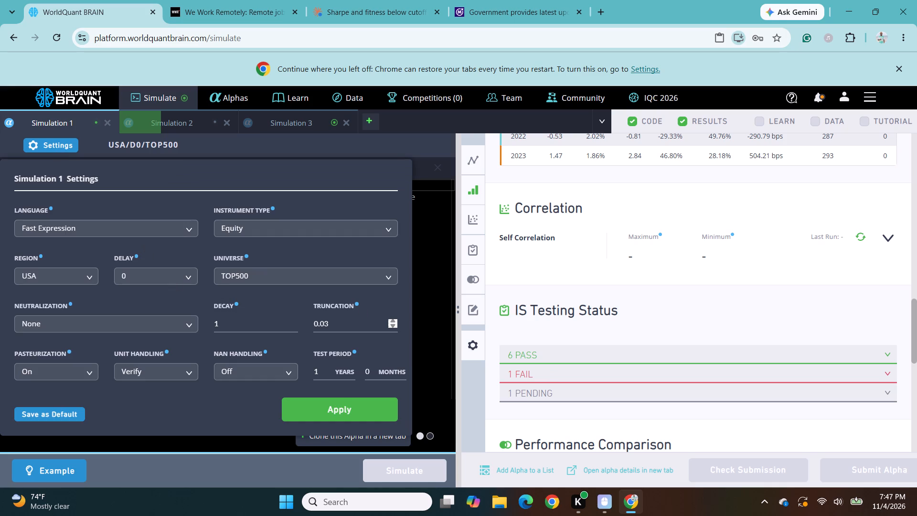
left_click(555, 373)
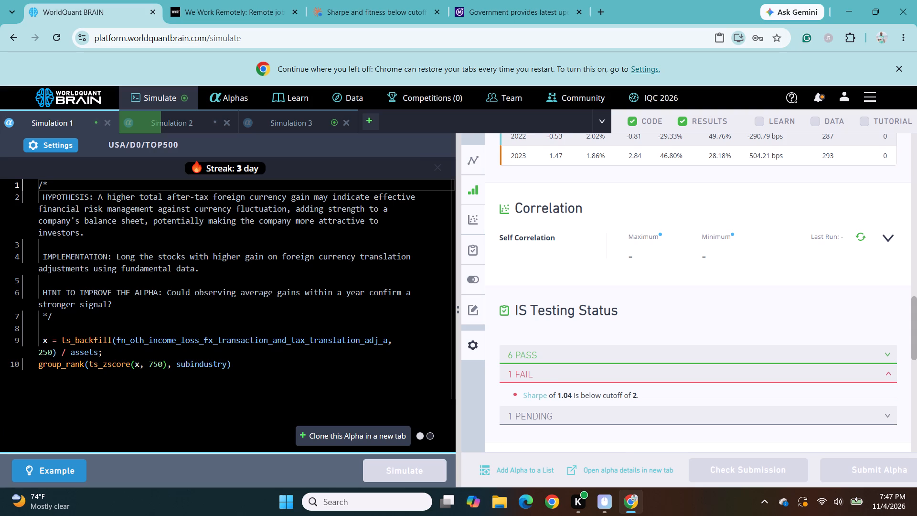
left_click(59, 144)
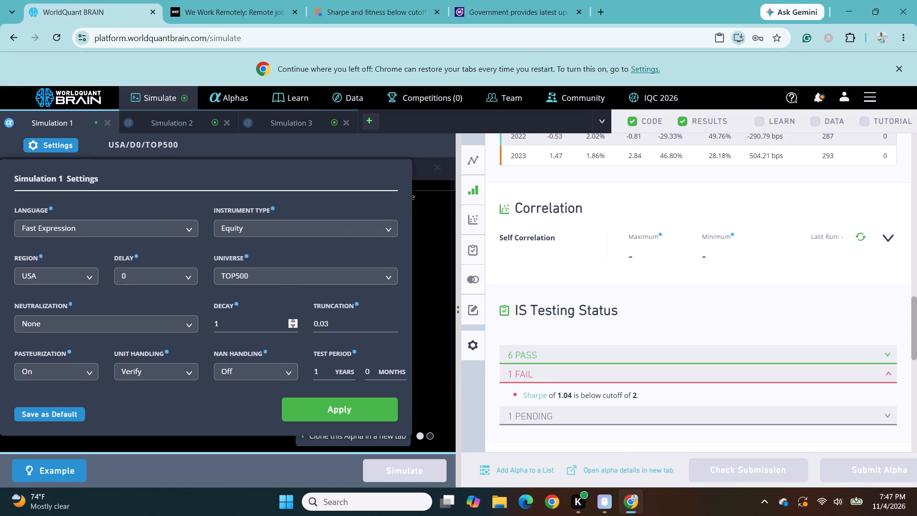
left_click(337, 326)
key("BackSpace")
key("8")
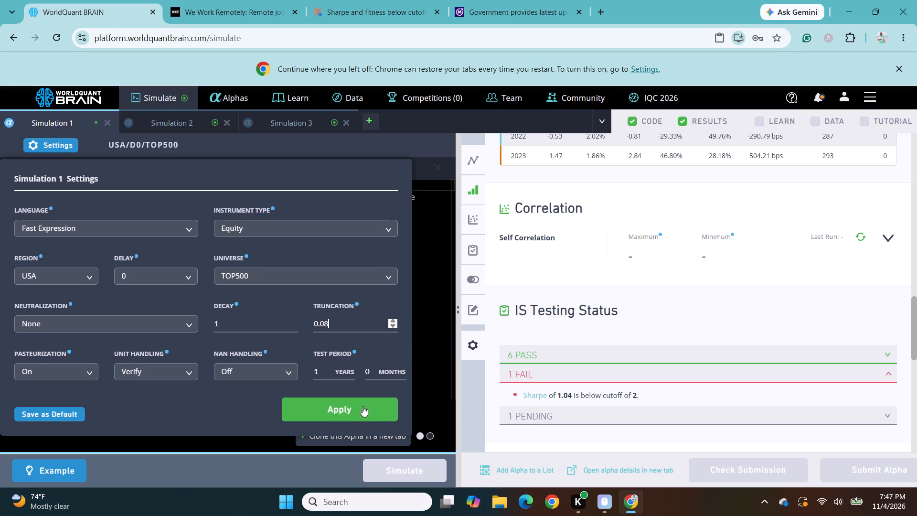
left_click(363, 406)
left_click(410, 472)
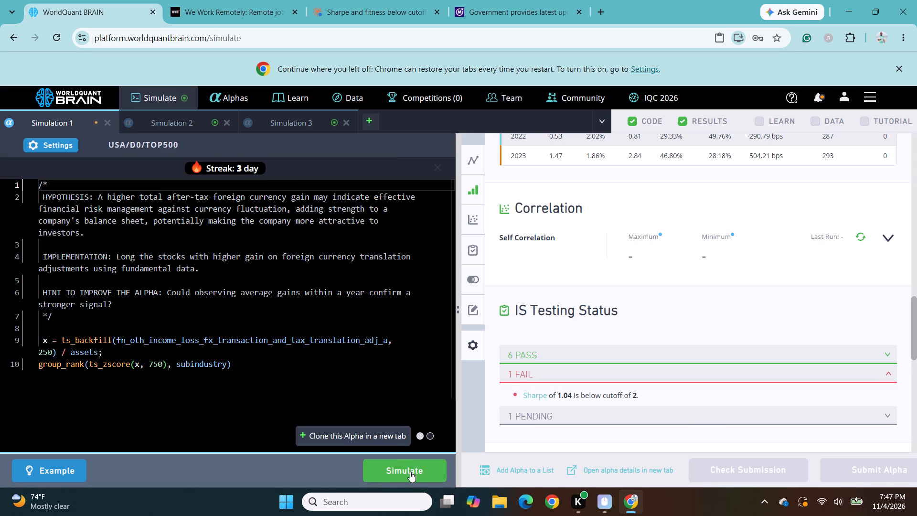
Open Simulation 2, show its test period results, and examine the failed test under IS testing status.
left_click(182, 120)
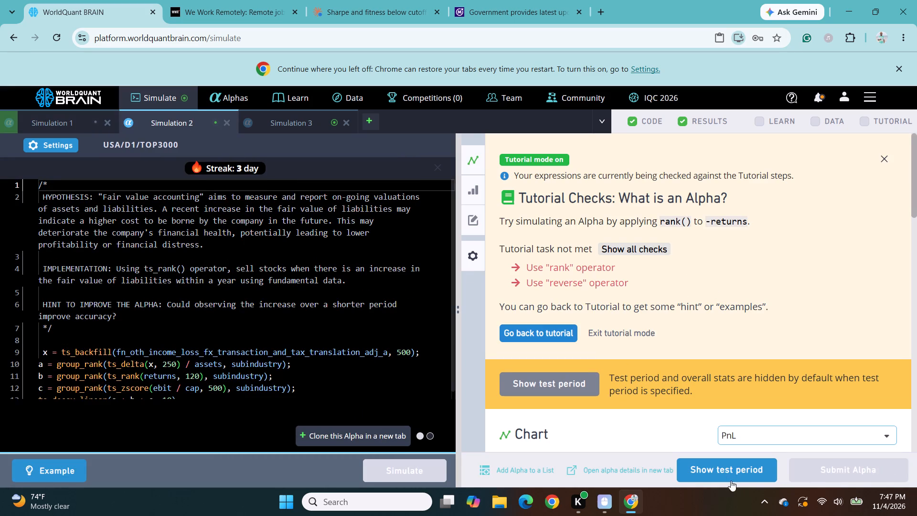
left_click(727, 463)
scroll(705, 394, "down", 1)
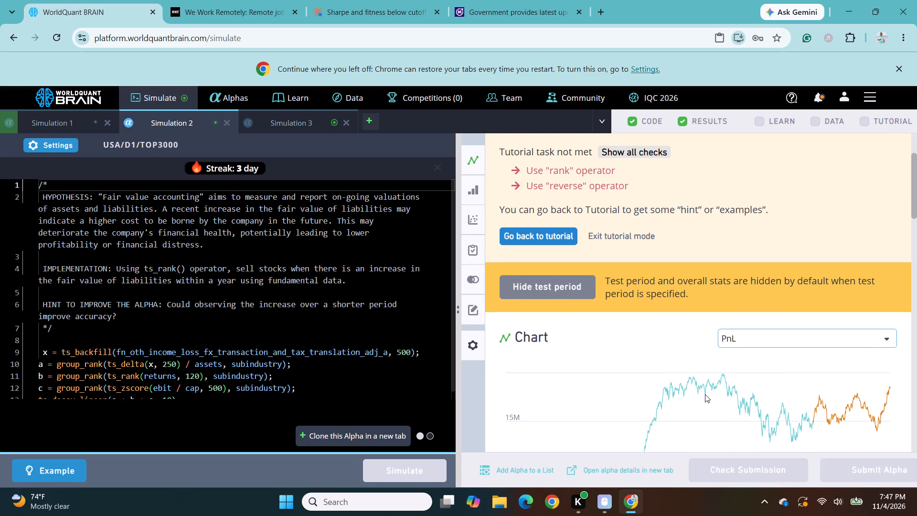
scroll(705, 394, "down", 4)
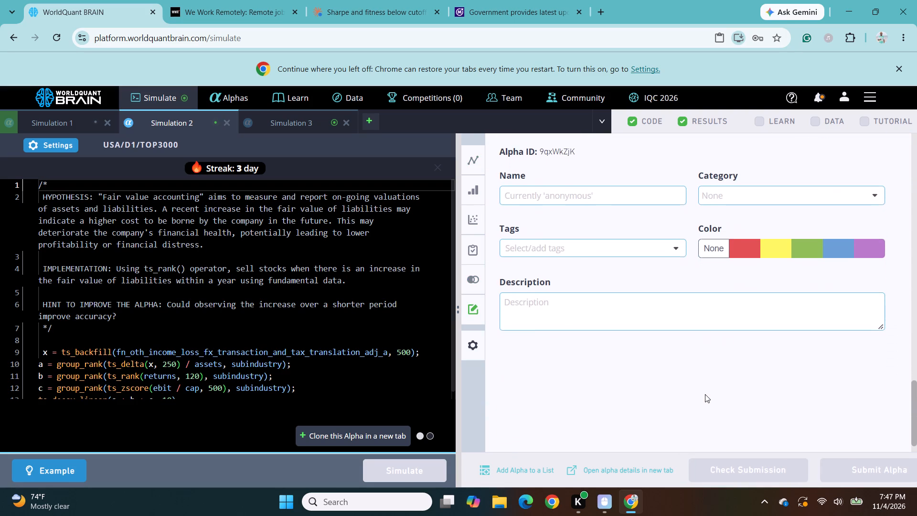
scroll(705, 394, "up", 3)
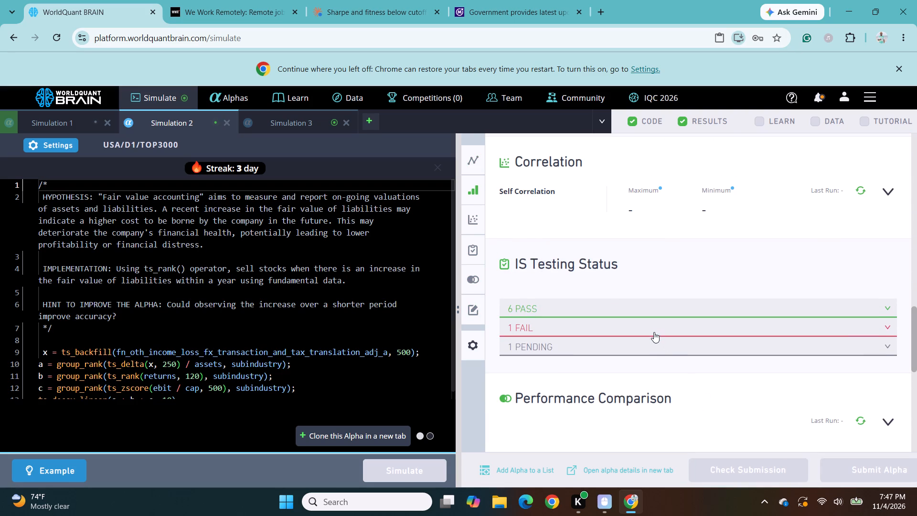
left_click(654, 328)
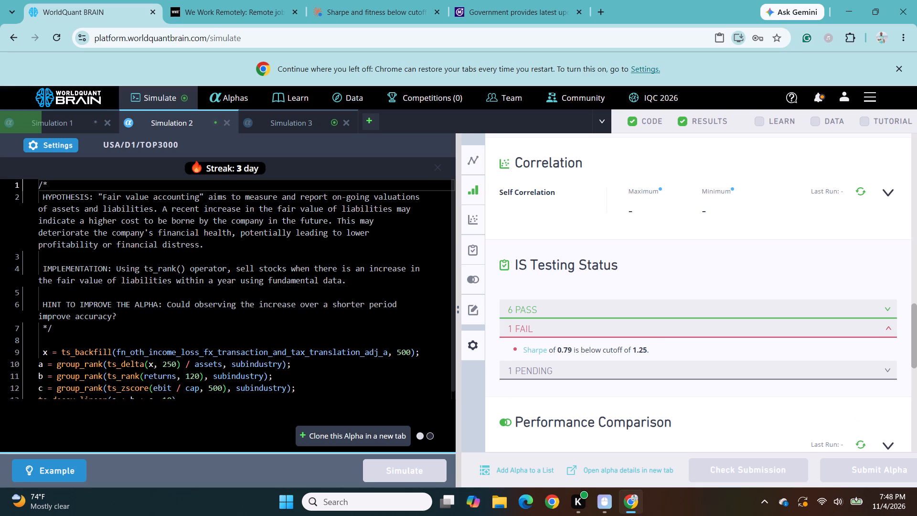
Change Simulation 2's universe to TOP500, apply the settings, and re-run the simulation.
left_click(61, 145)
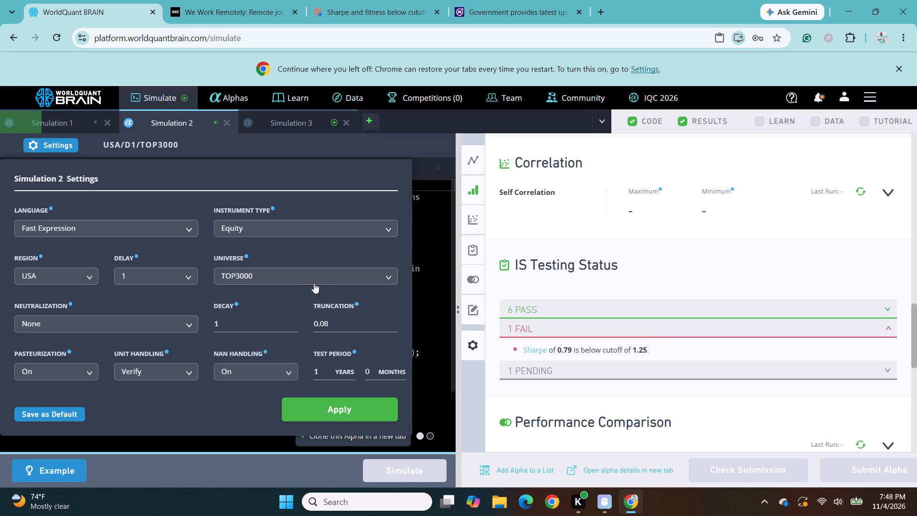
left_click(387, 271)
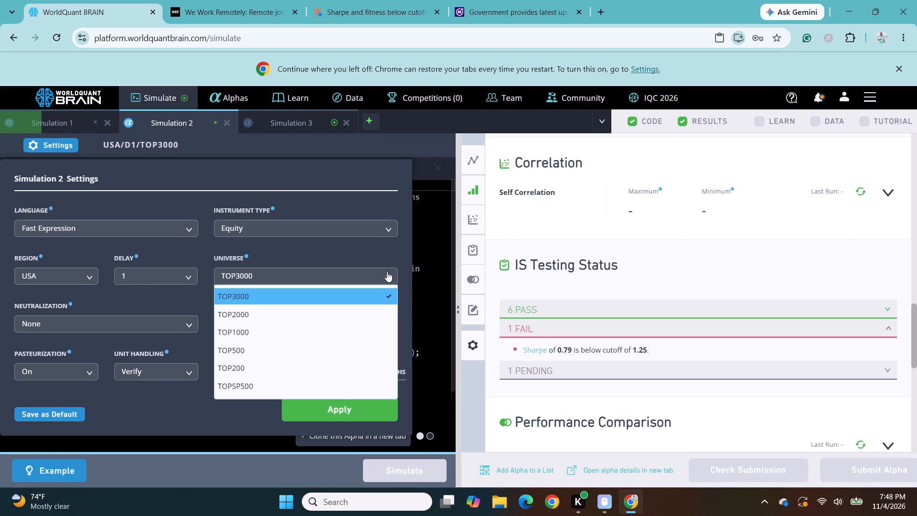
left_click(288, 351)
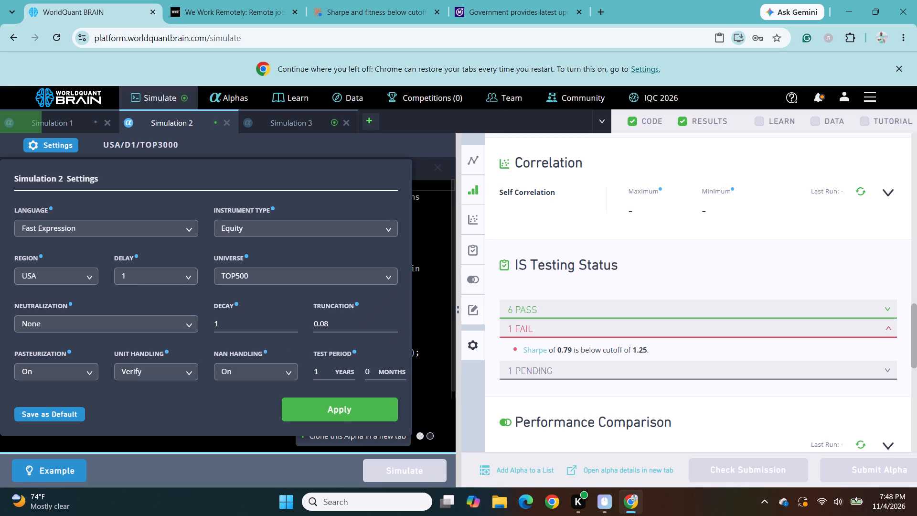
left_click(340, 409)
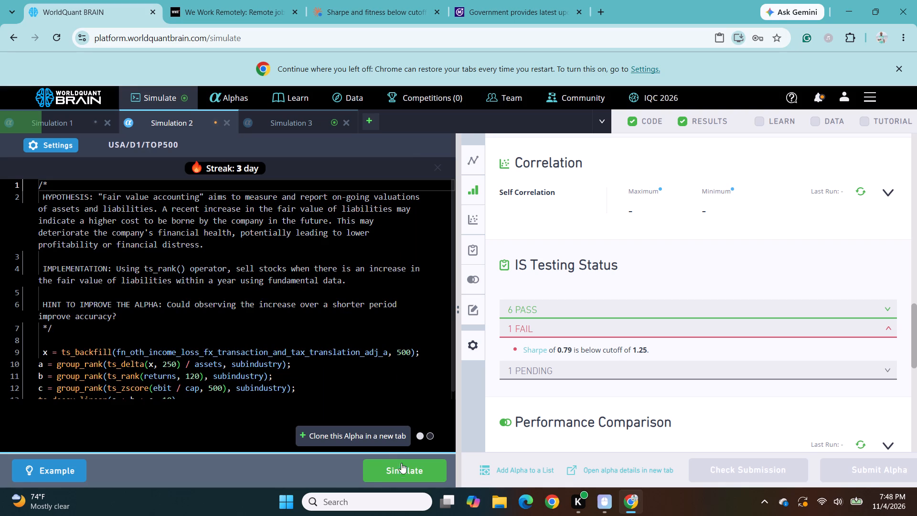
left_click(404, 468)
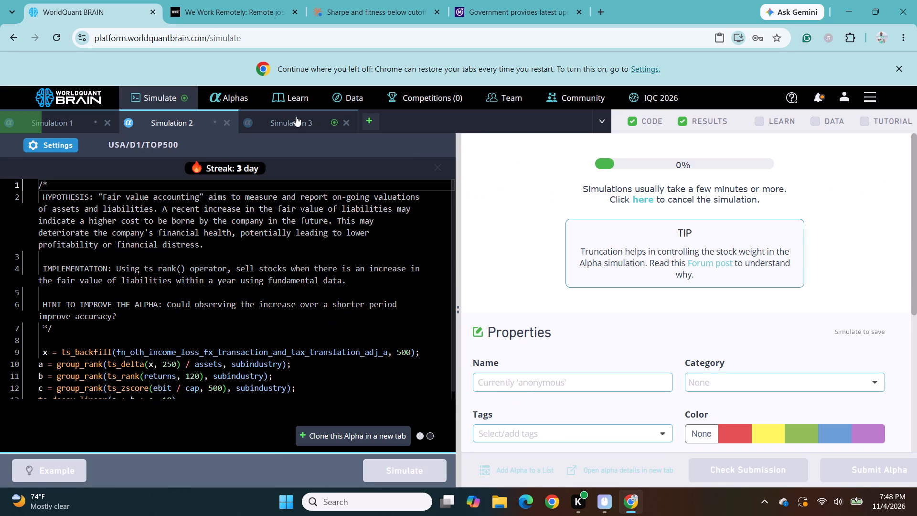
Open Simulation 3, show its test period results, and examine the PnL chart, yearly summary and failed IS tests.
left_click(296, 116)
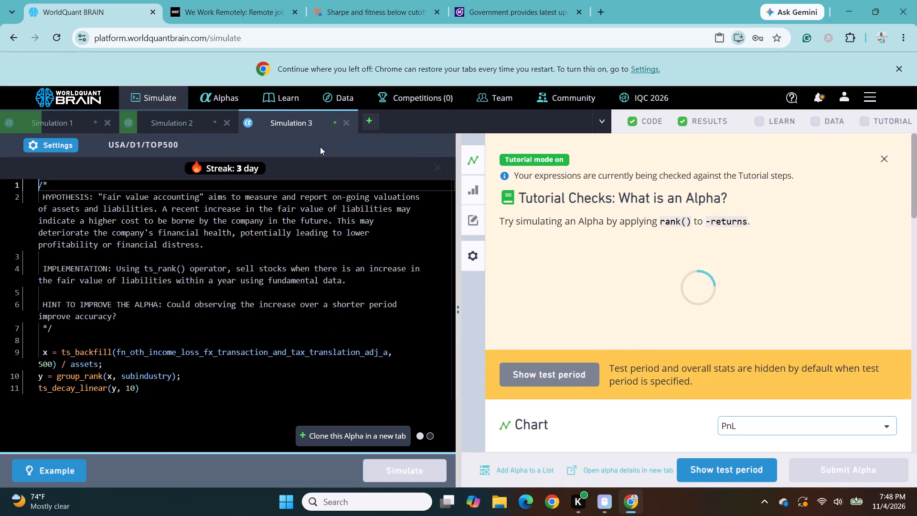
left_click(732, 464)
scroll(696, 372, "down", 1)
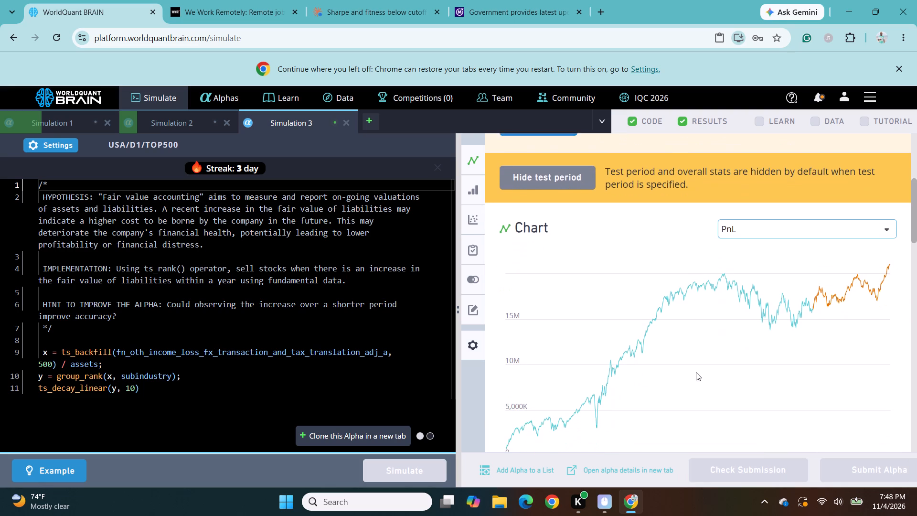
scroll(696, 372, "down", 3)
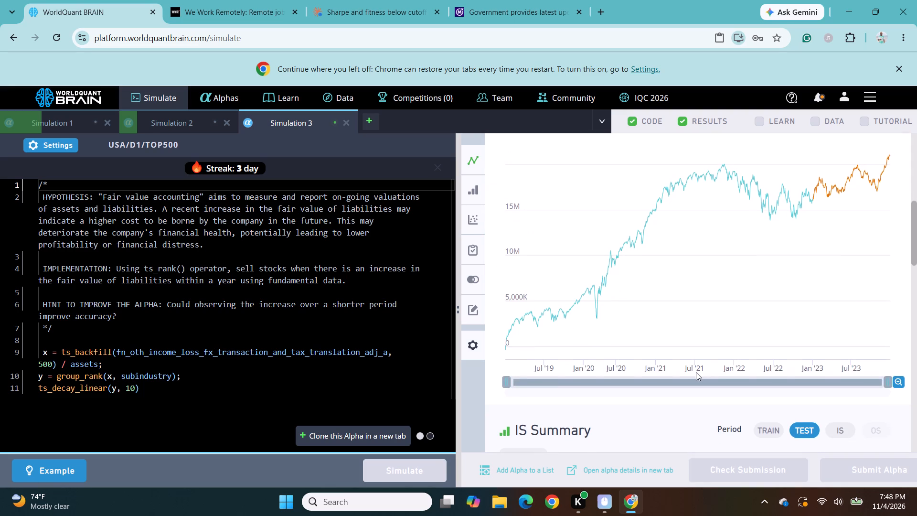
scroll(696, 372, "down", 5)
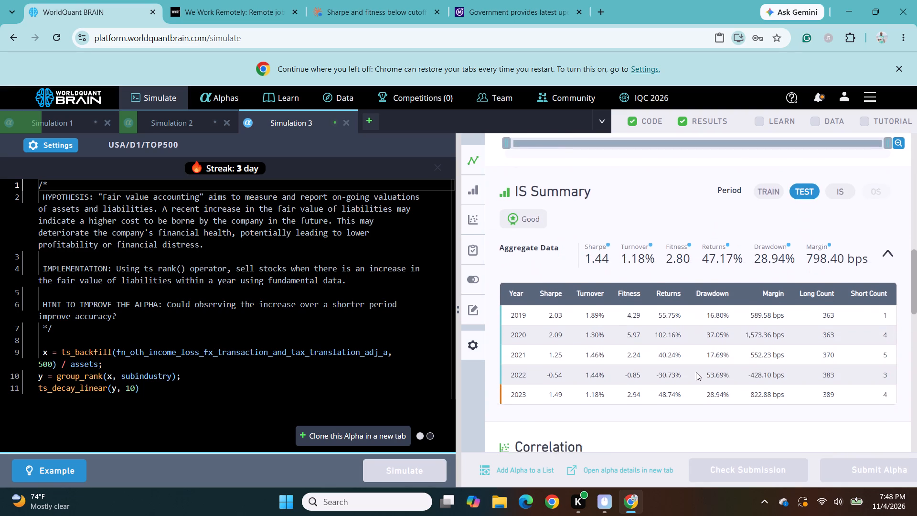
scroll(696, 372, "down", 3)
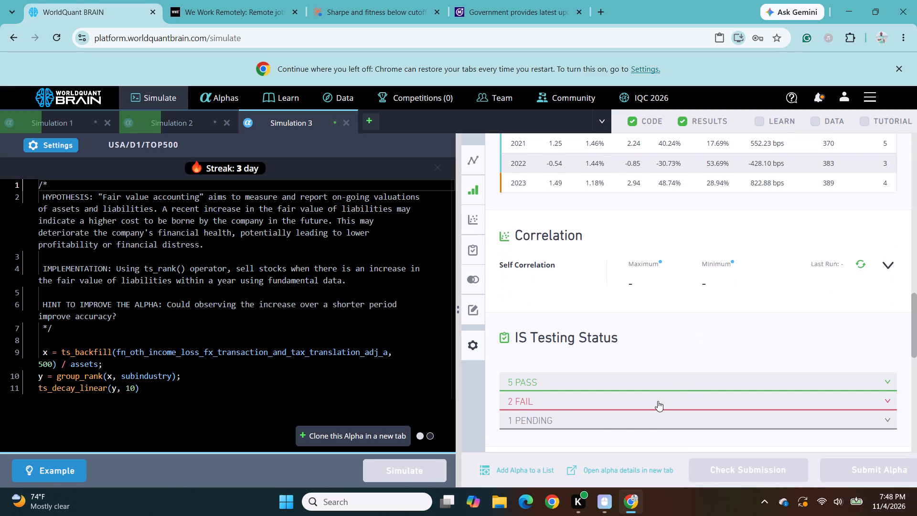
left_click(658, 401)
scroll(658, 401, "down", 1)
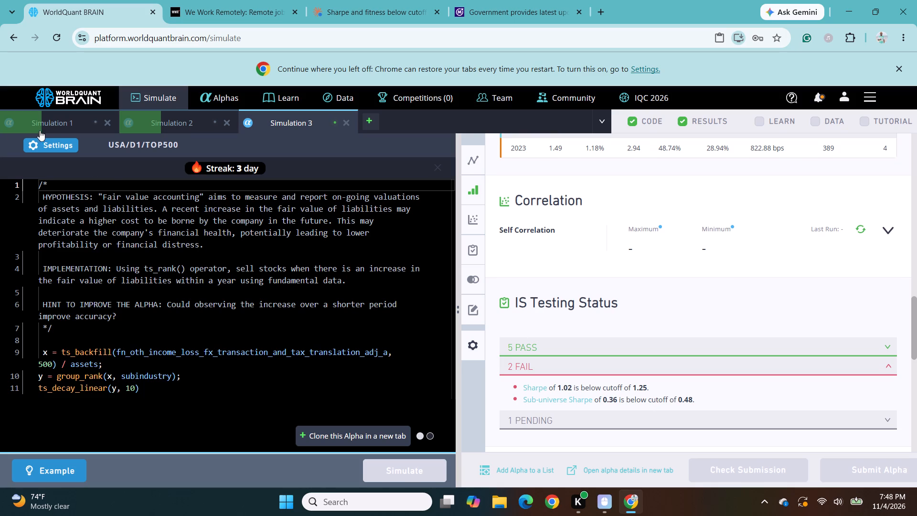
left_click(56, 144)
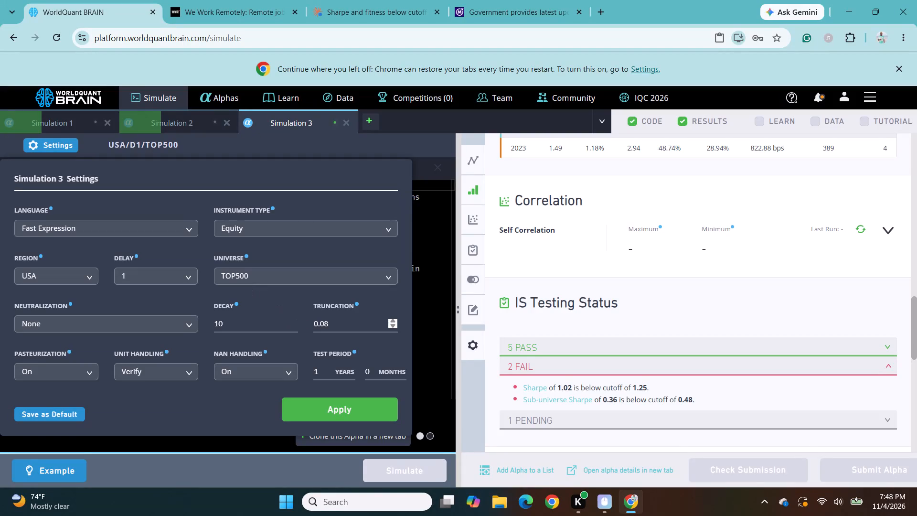
left_click(243, 324)
key("BackSpace")
key("BackSpace")
key("6")
left_click(354, 413)
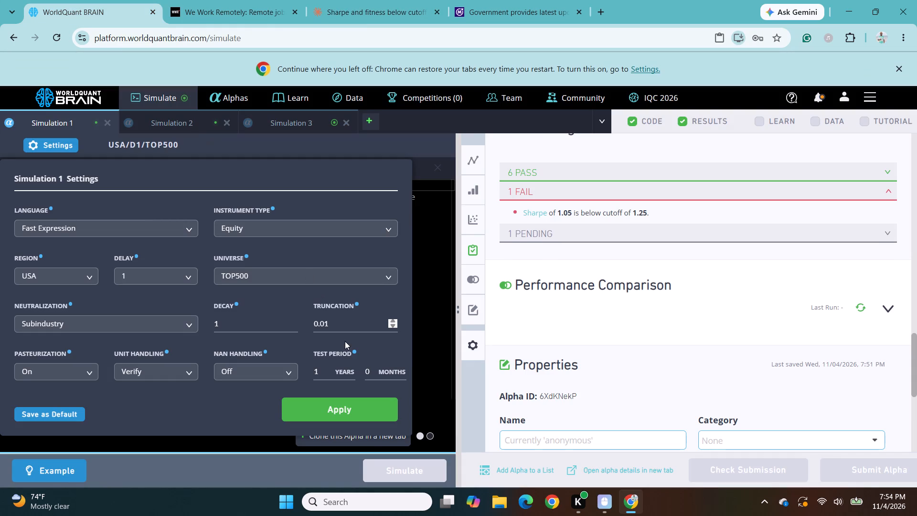
left_click(343, 401)
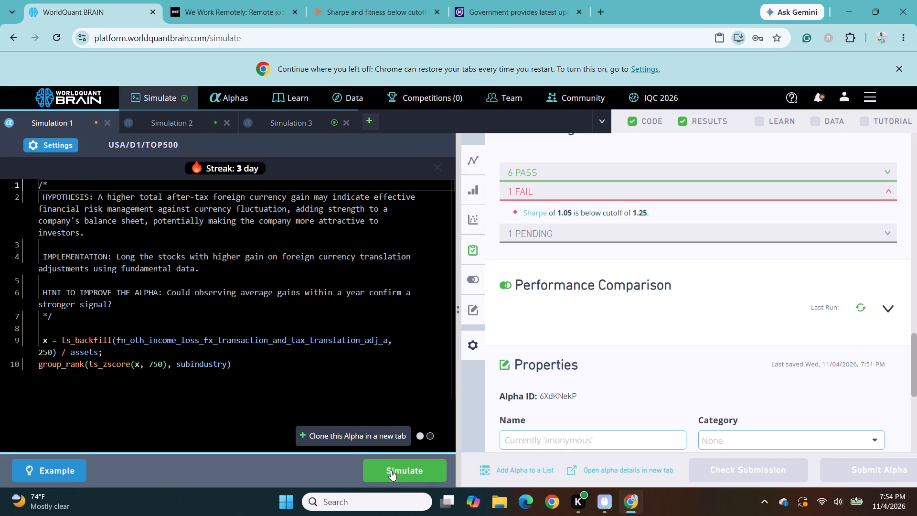
left_click(400, 468)
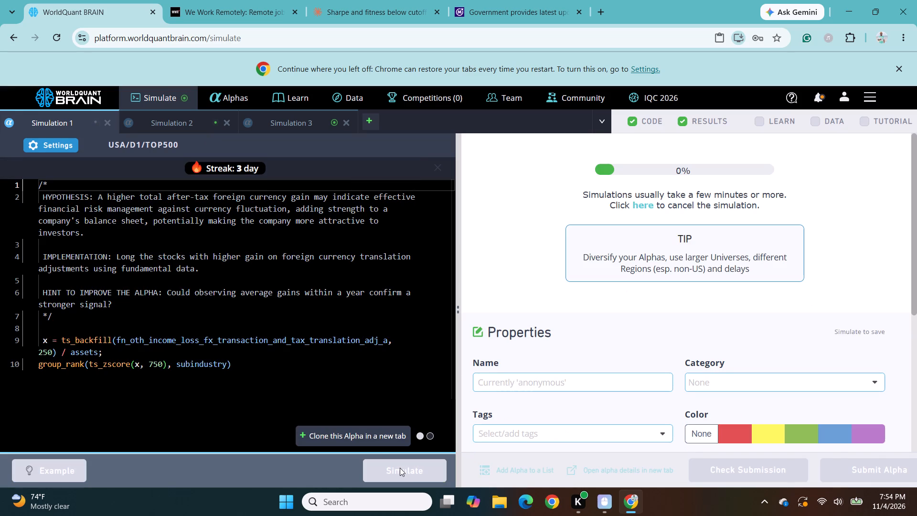